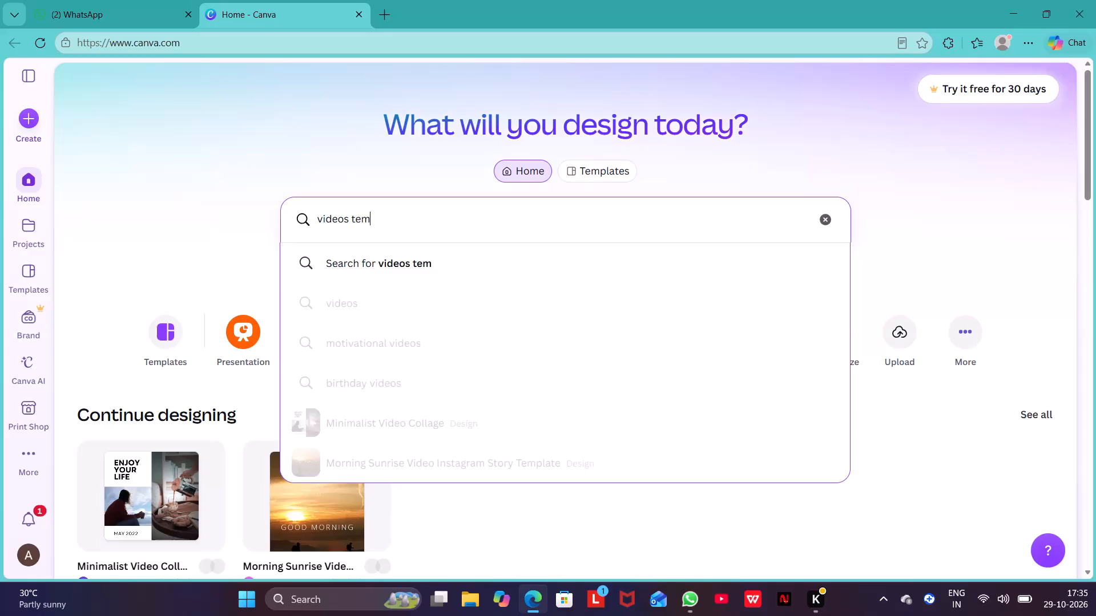
# Complete the design search as "videos template" and run it.
pyautogui.write('plate')
pyautogui.press('space')
pyautogui.press('Return')
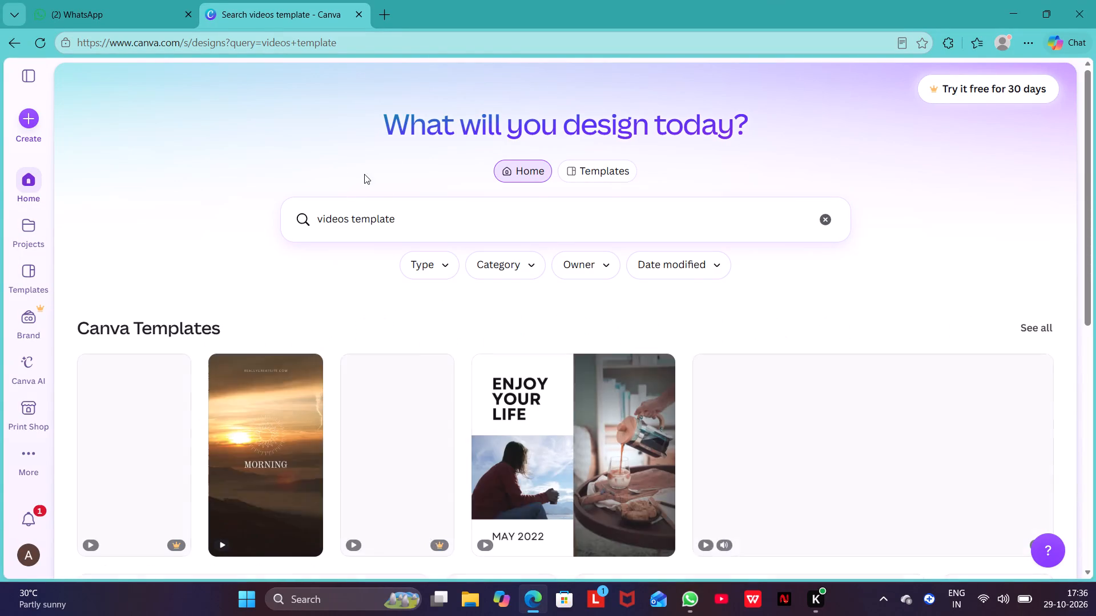
# Choose the Minimalist Video Collage template with the "Enjoy your life" heading and open it for customising.
pyautogui.scroll(-4, 327, 202)
pyautogui.hscroll(1, 327, 202)
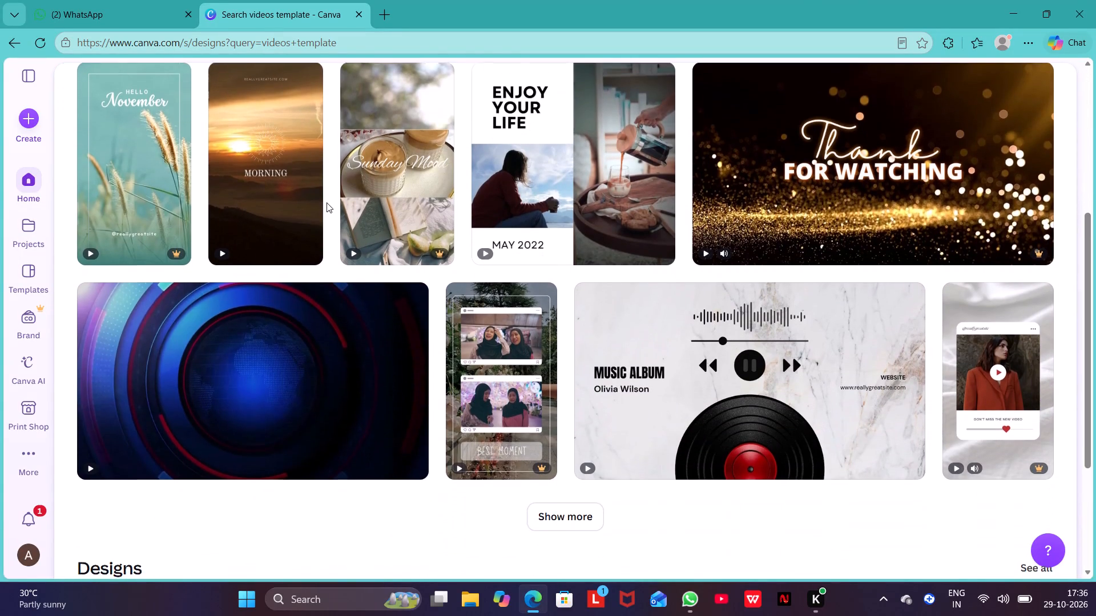
pyautogui.hscroll(1, 327, 202)
pyautogui.click(504, 169)
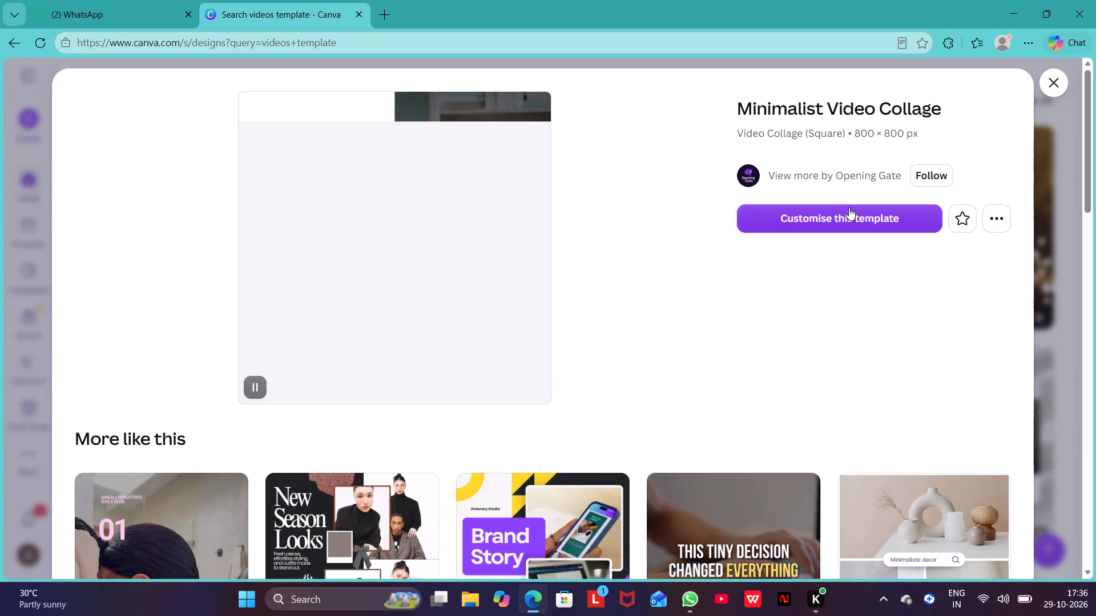
pyautogui.click(849, 208)
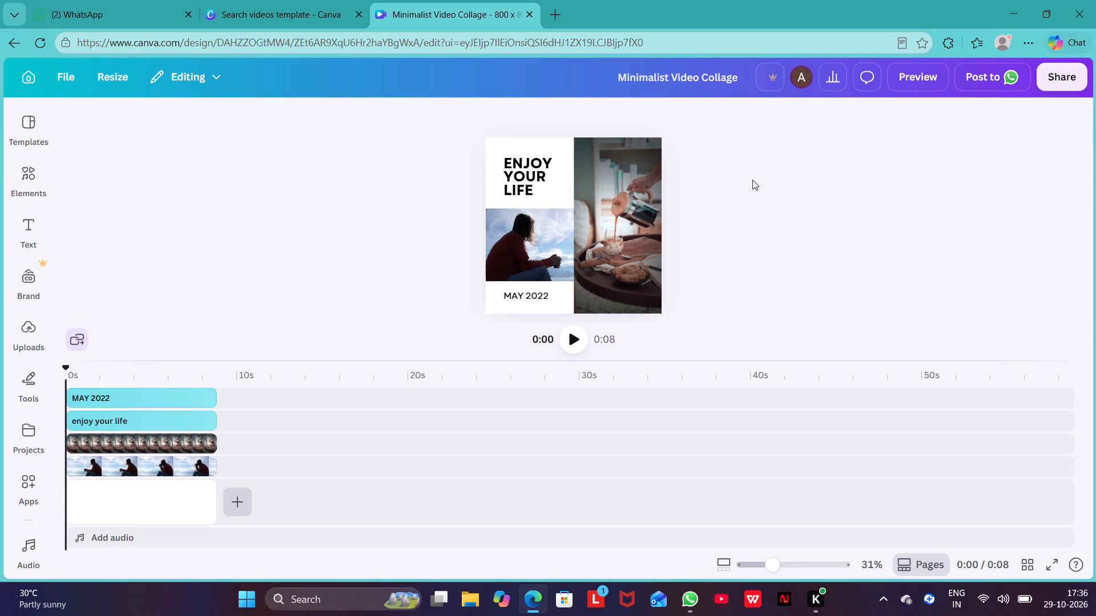
# Replace the "ENJOY YOUR LIFE" heading text with "Live YOUr life as u want".
pyautogui.click(541, 154)
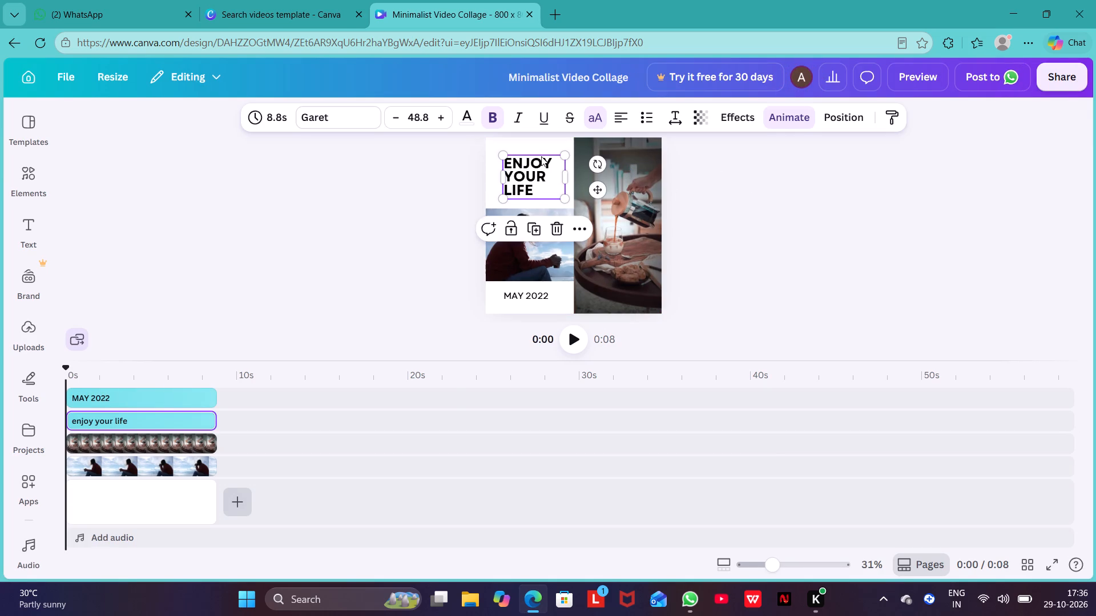
pyautogui.click(538, 188)
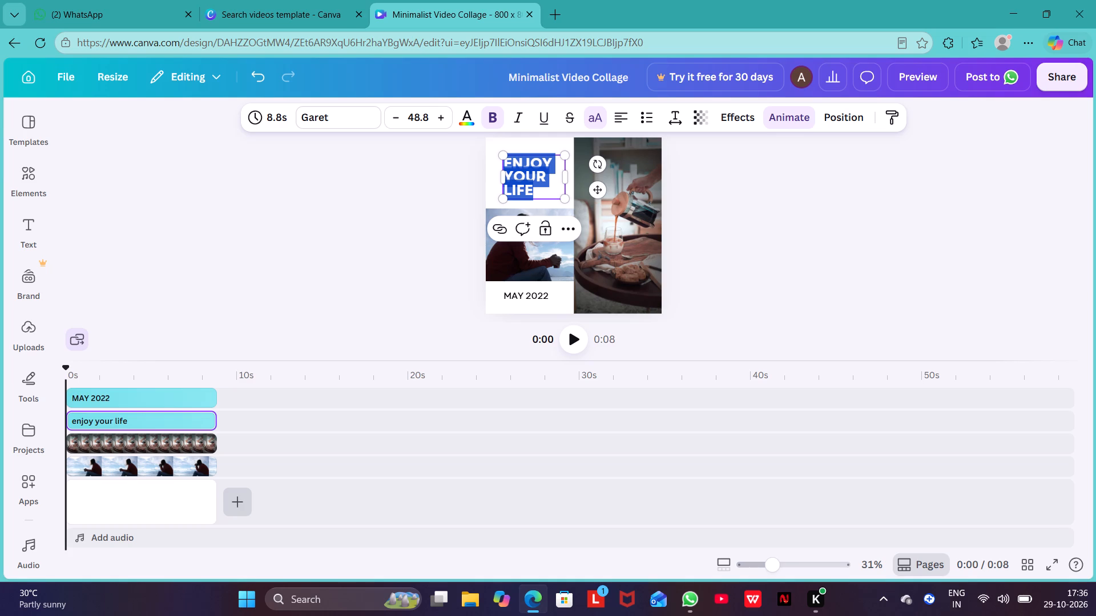
pyautogui.click(547, 190)
pyautogui.press('BackSpace')
pyautogui.press('BackSpace')
pyautogui.press('BackSpace')
pyautogui.press('BackSpace')
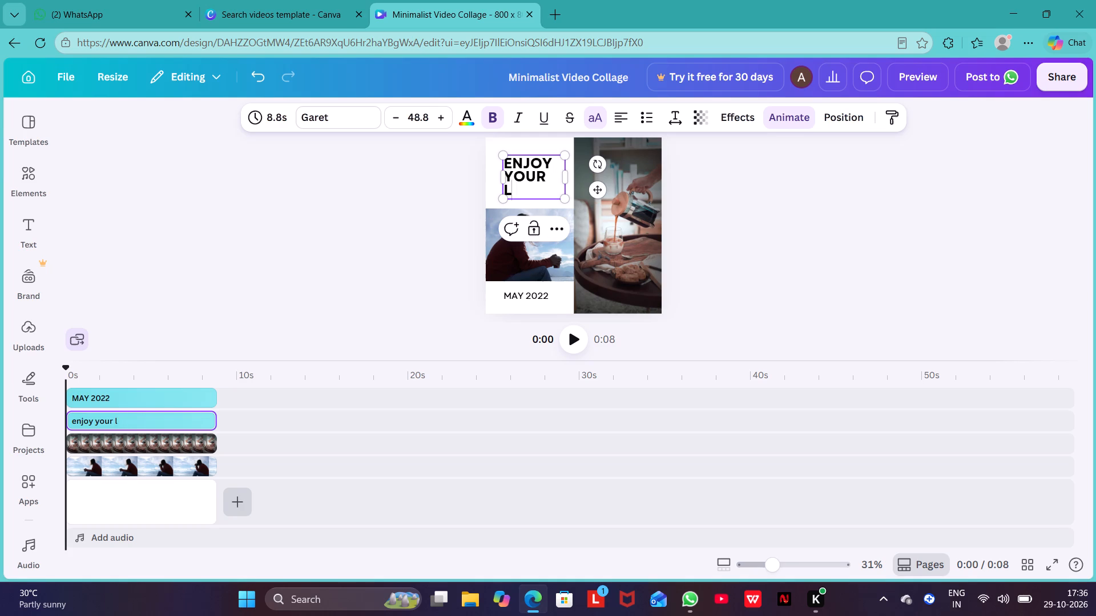
pyautogui.press('BackSpace')
pyautogui.press('BackSpace')
pyautogui.press('BackSpace')
pyautogui.press('BackSpace')
pyautogui.press('BackSpace')
pyautogui.press('BackSpace')
pyautogui.press('BackSpace')
pyautogui.press('BackSpace')
pyautogui.press('BackSpace')
pyautogui.press('BackSpace')
pyautogui.press('BackSpace')
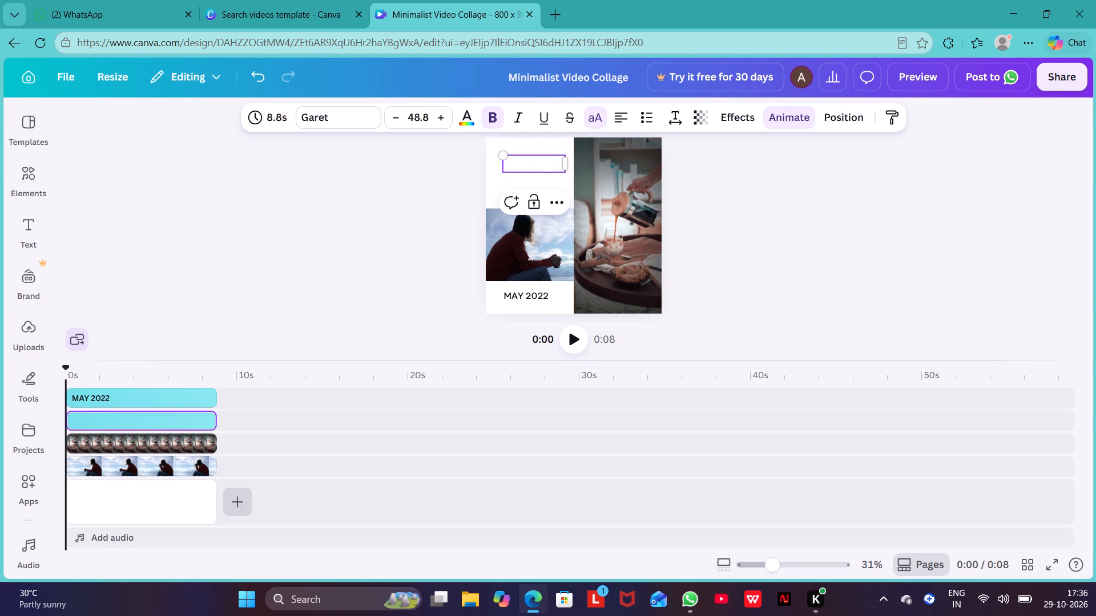
pyautogui.write('Live')
pyautogui.press('space')
pyautogui.write('YOUr')
pyautogui.press('space')
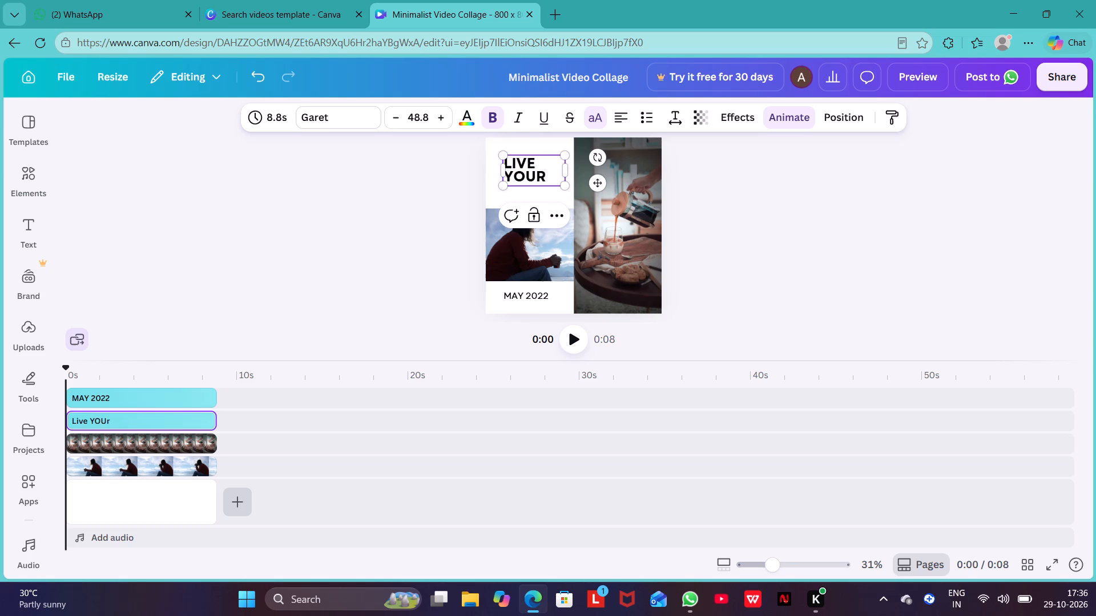
pyautogui.write('li')
pyautogui.write('fe as u want')
pyautogui.press('space')
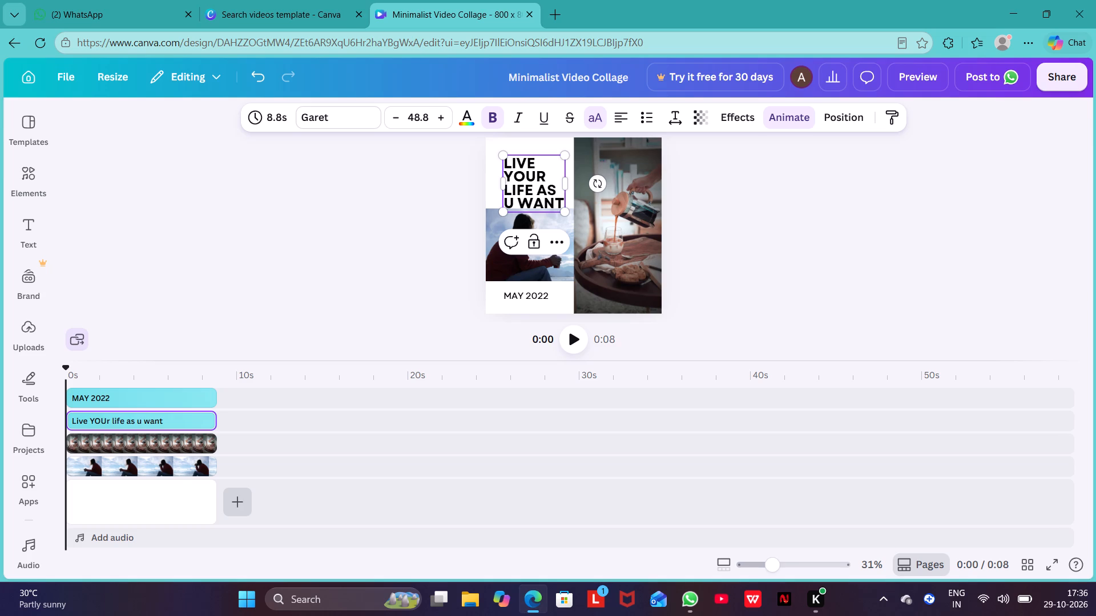
# Widen the heading's text box to about 400 px so it spans the white half of the collage.
pyautogui.moveTo(501, 183); pyautogui.dragTo(495, 183)
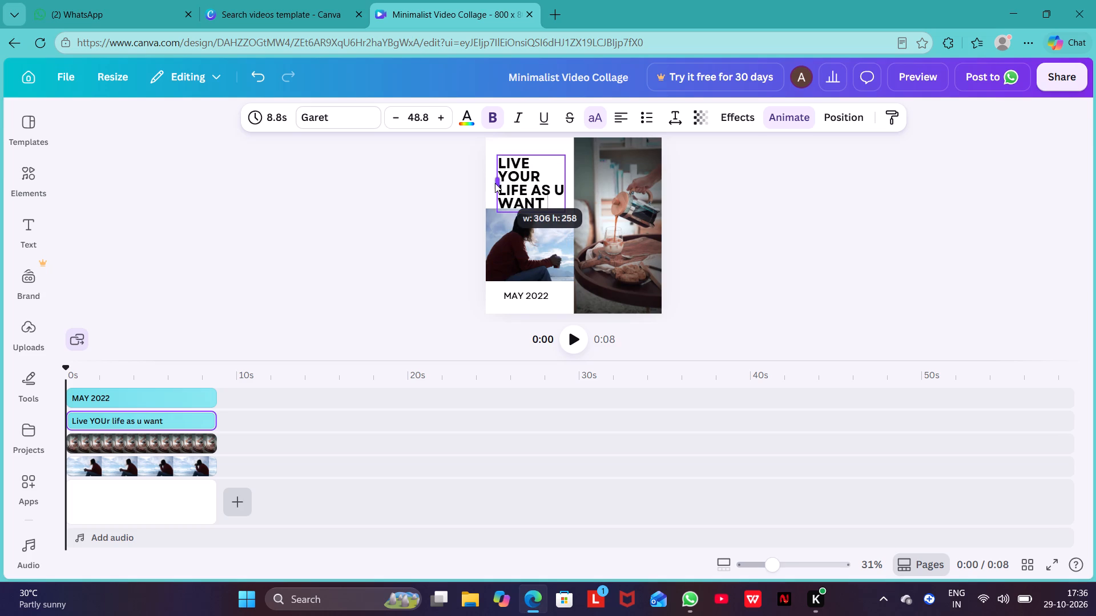
pyautogui.moveTo(495, 183); pyautogui.dragTo(490, 183)
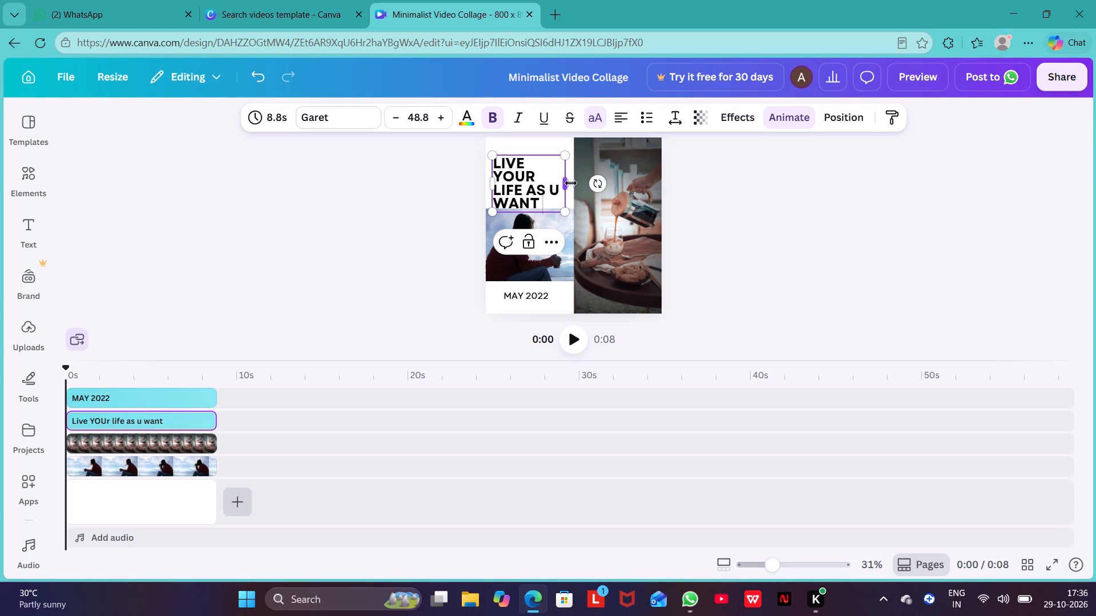
pyautogui.moveTo(565, 183); pyautogui.dragTo(573, 182)
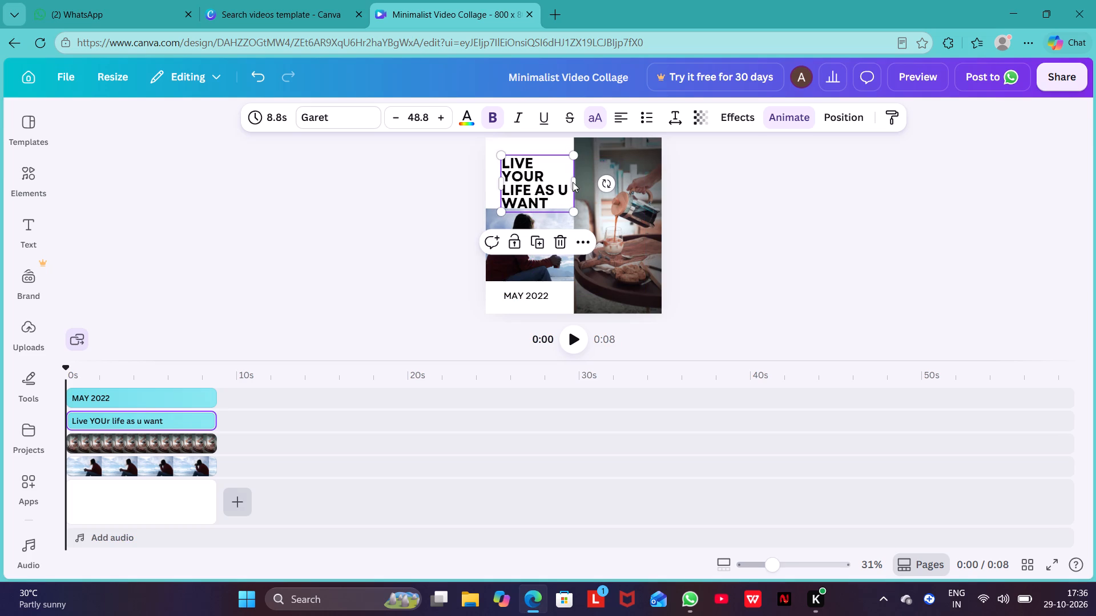
pyautogui.moveTo(501, 179); pyautogui.dragTo(491, 179)
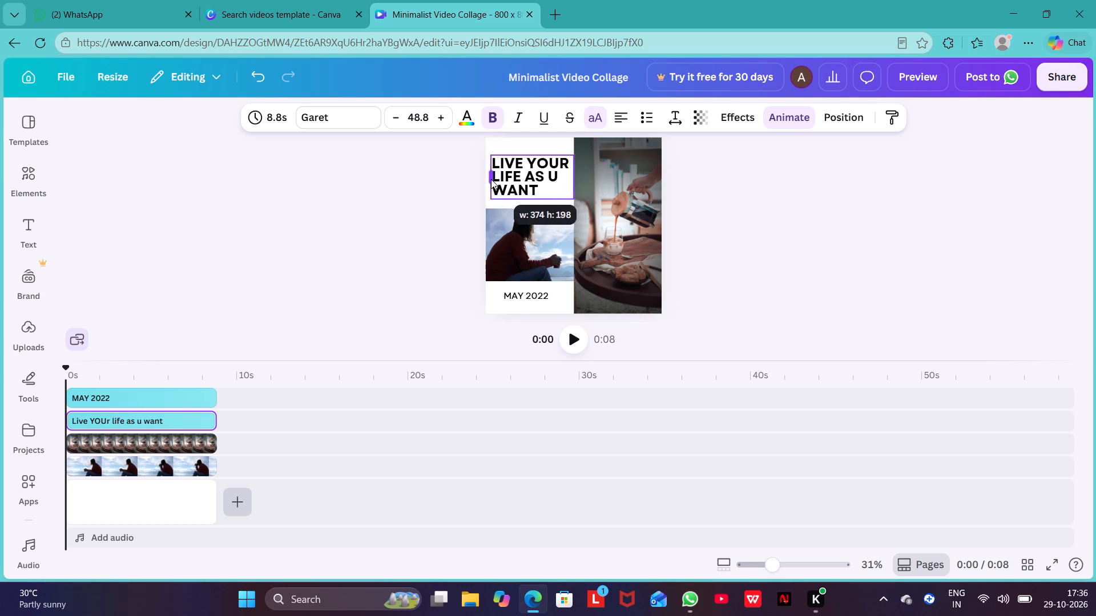
pyautogui.moveTo(491, 179); pyautogui.dragTo(489, 180)
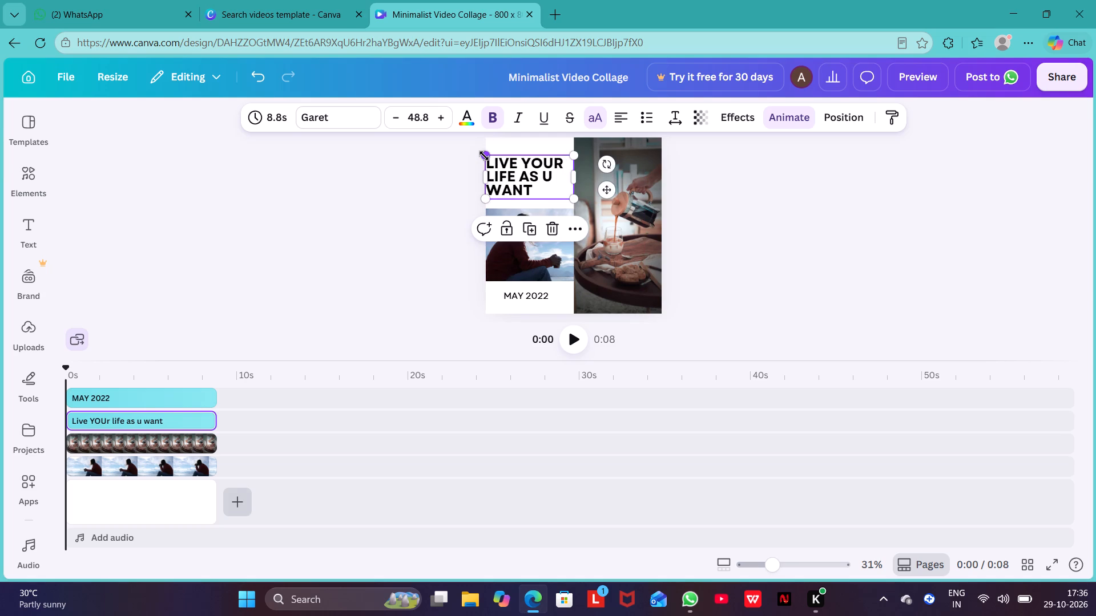
pyautogui.click(486, 156)
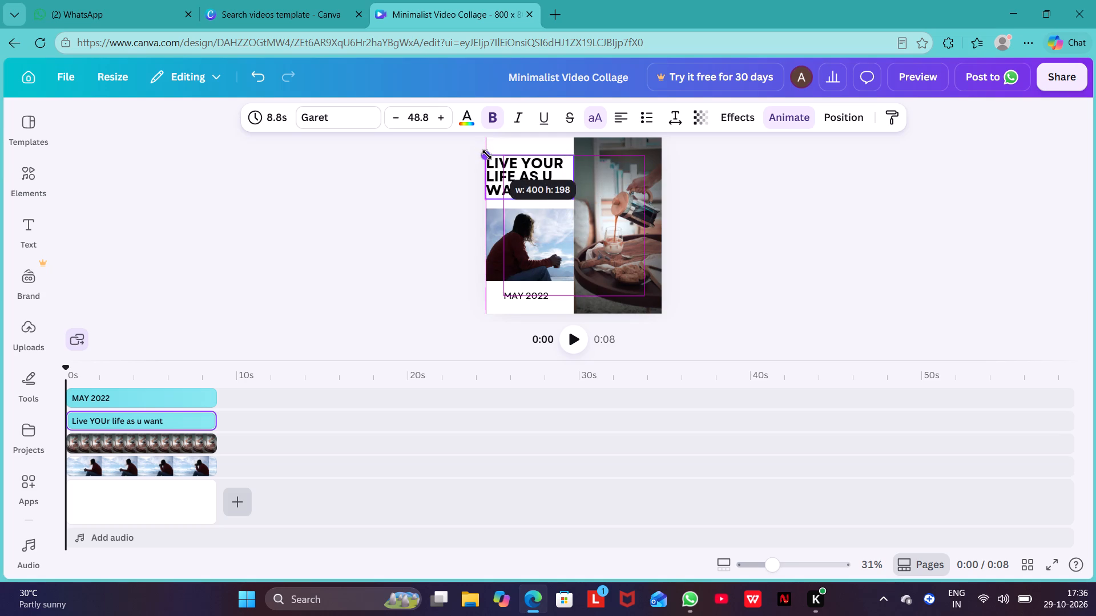
pyautogui.click(451, 176)
# Delete the video clip of the seated person between the heading and the date.
pyautogui.click(530, 240)
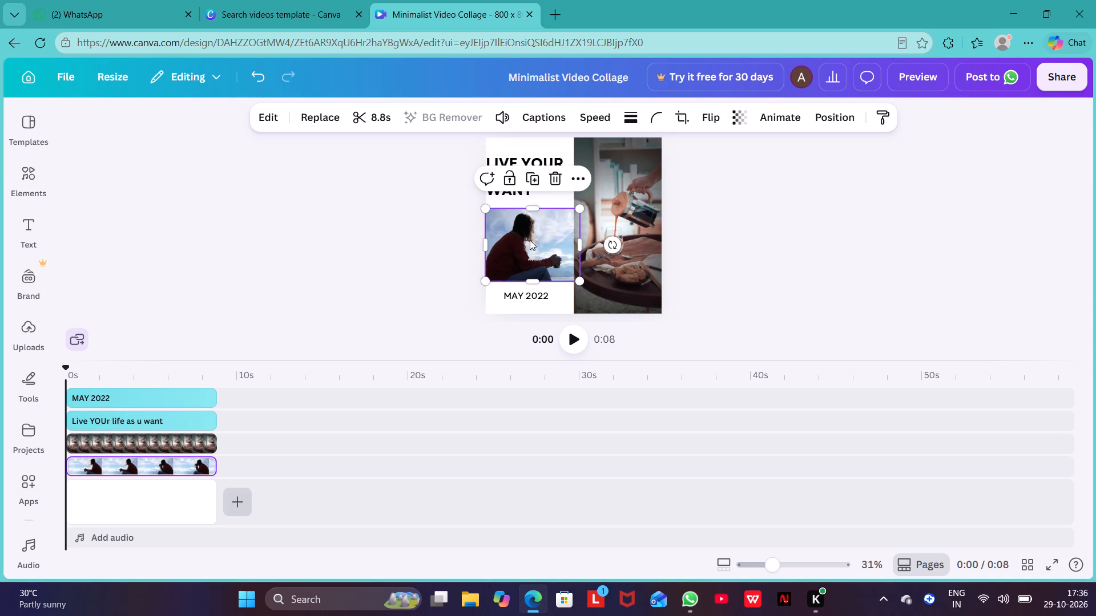
pyautogui.click(164, 462)
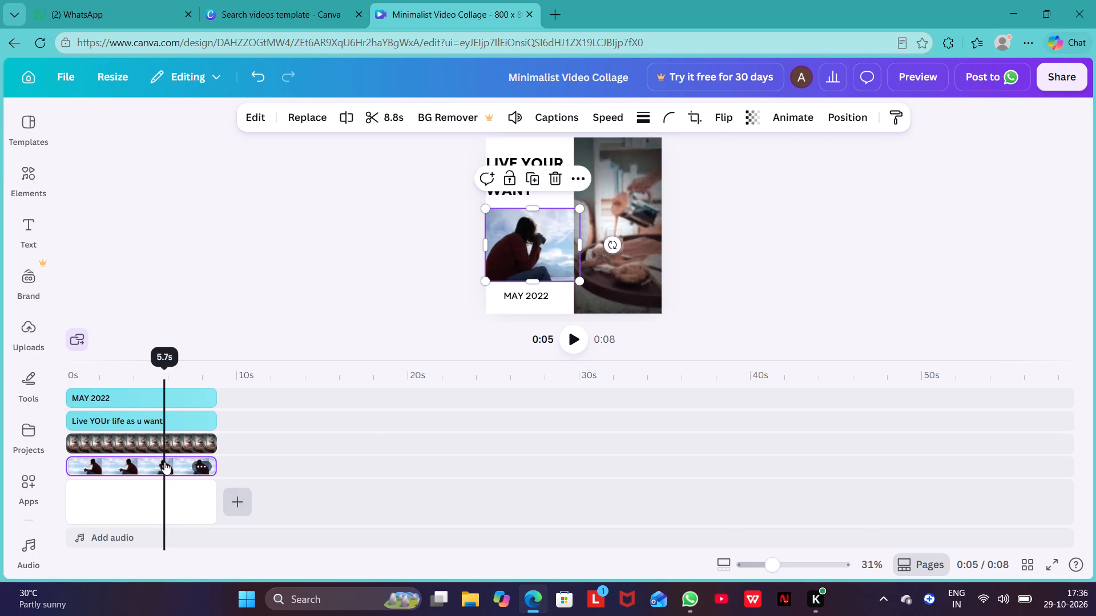
pyautogui.press('Delete')
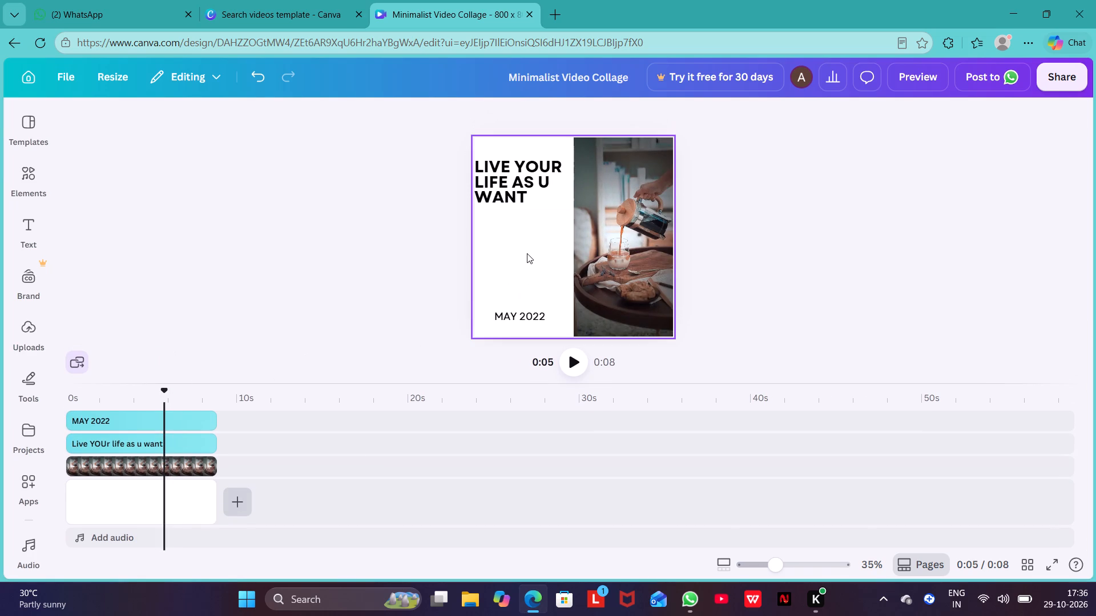
# Search the elements library for "mountain treking real gif".
pyautogui.click(527, 253)
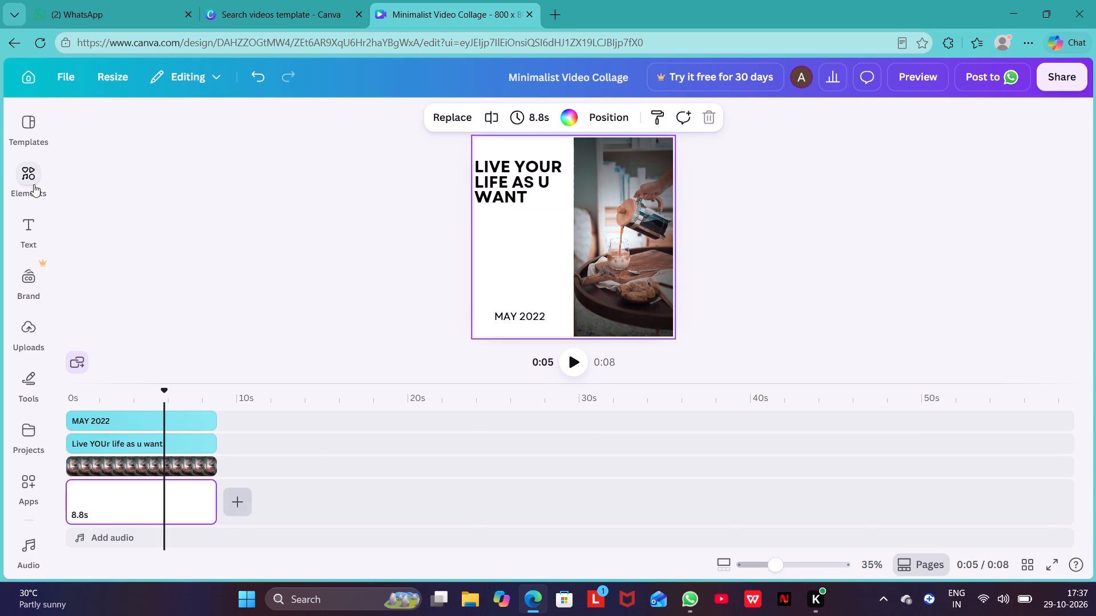
pyautogui.click(34, 184)
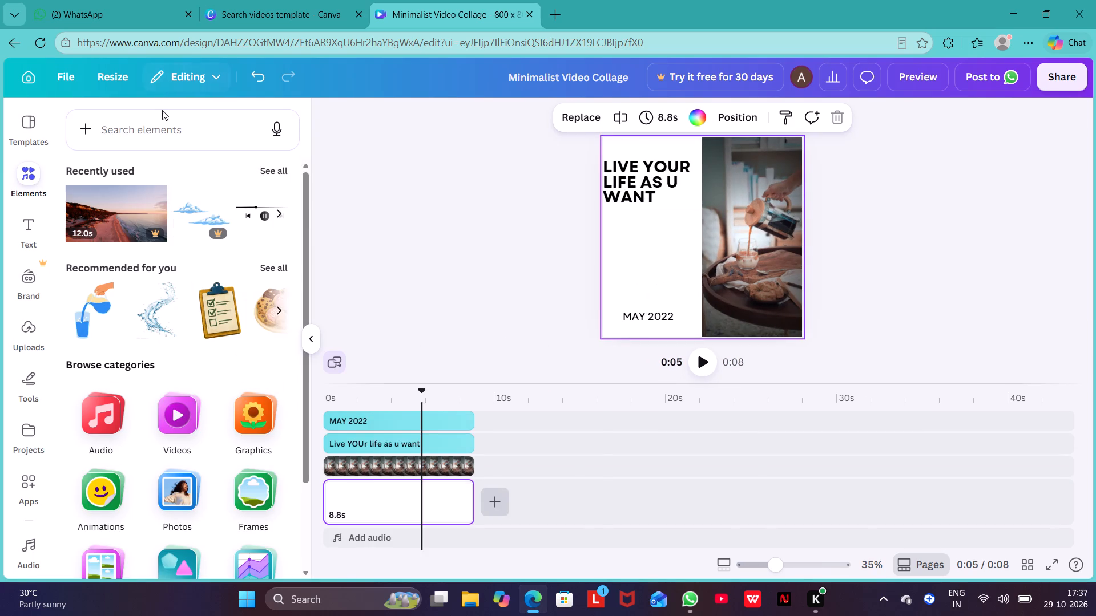
pyautogui.click(161, 131)
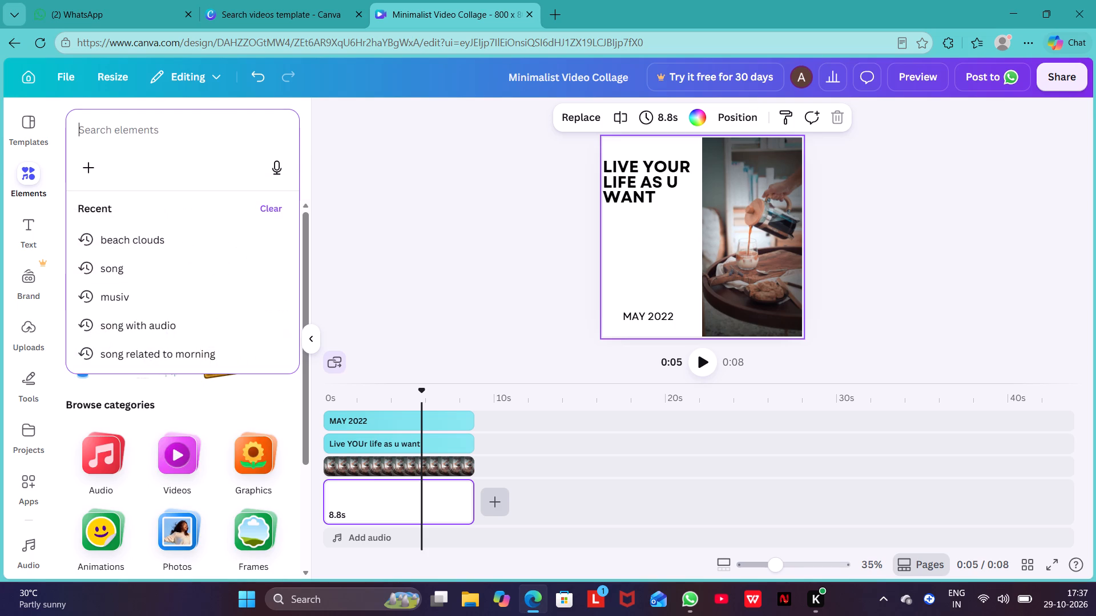
pyautogui.write('mountain treking real gif')
pyautogui.press('Return')
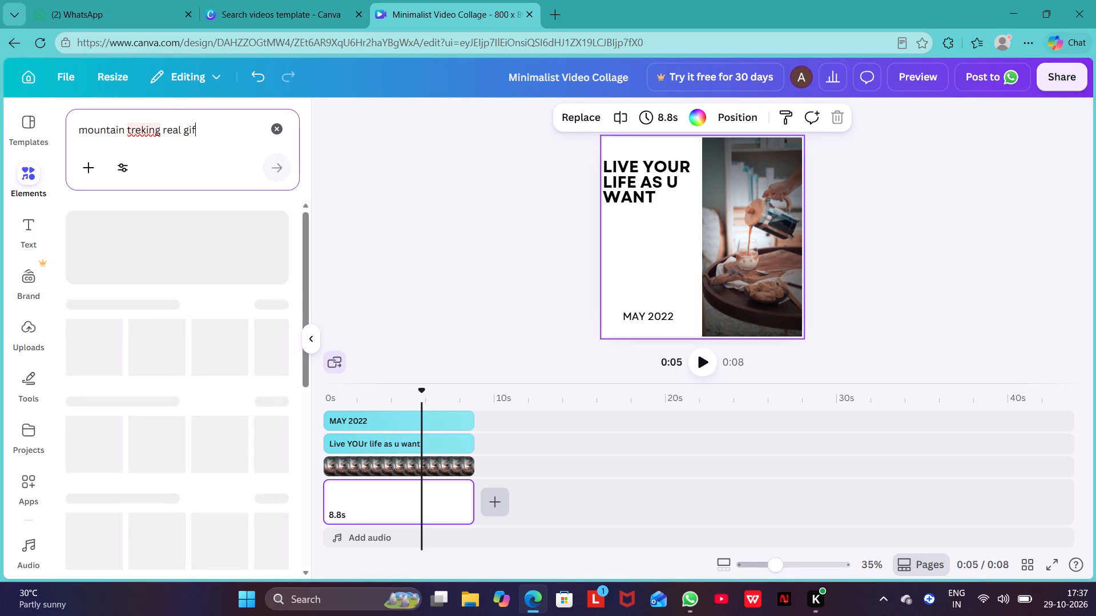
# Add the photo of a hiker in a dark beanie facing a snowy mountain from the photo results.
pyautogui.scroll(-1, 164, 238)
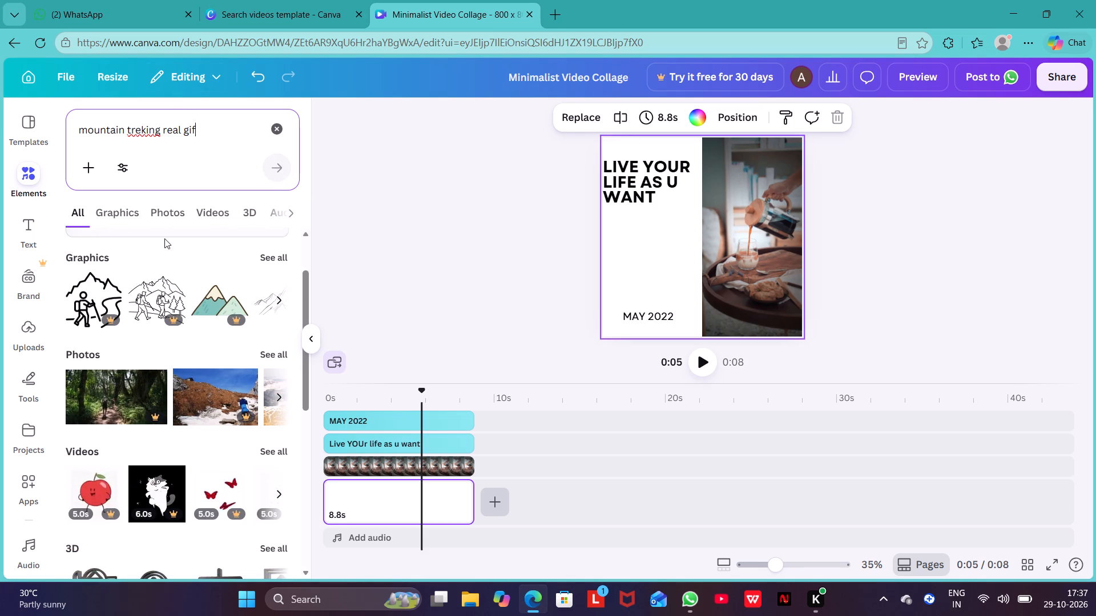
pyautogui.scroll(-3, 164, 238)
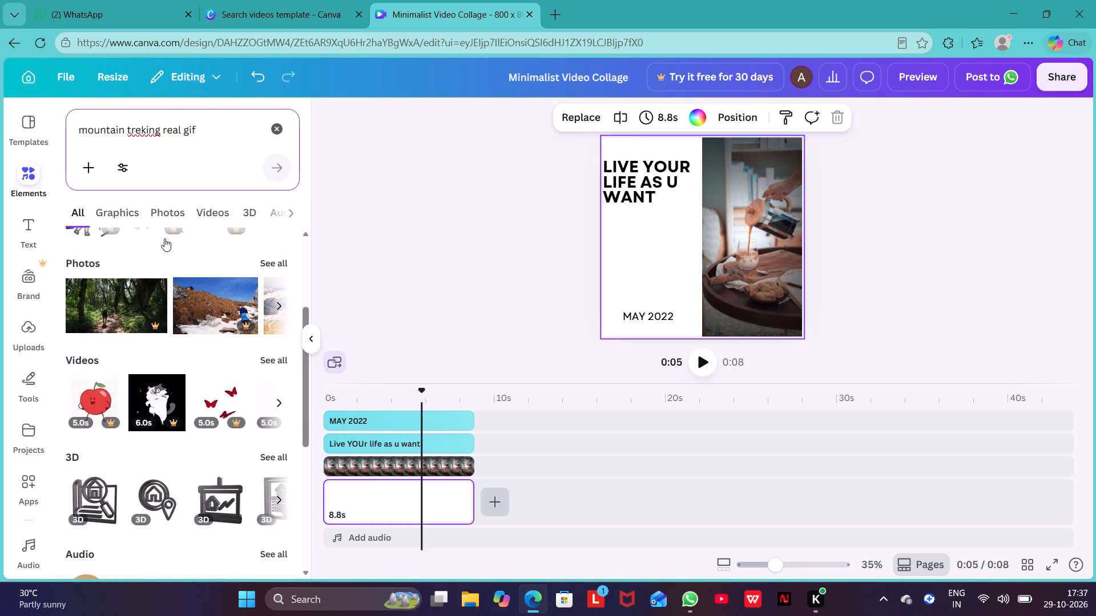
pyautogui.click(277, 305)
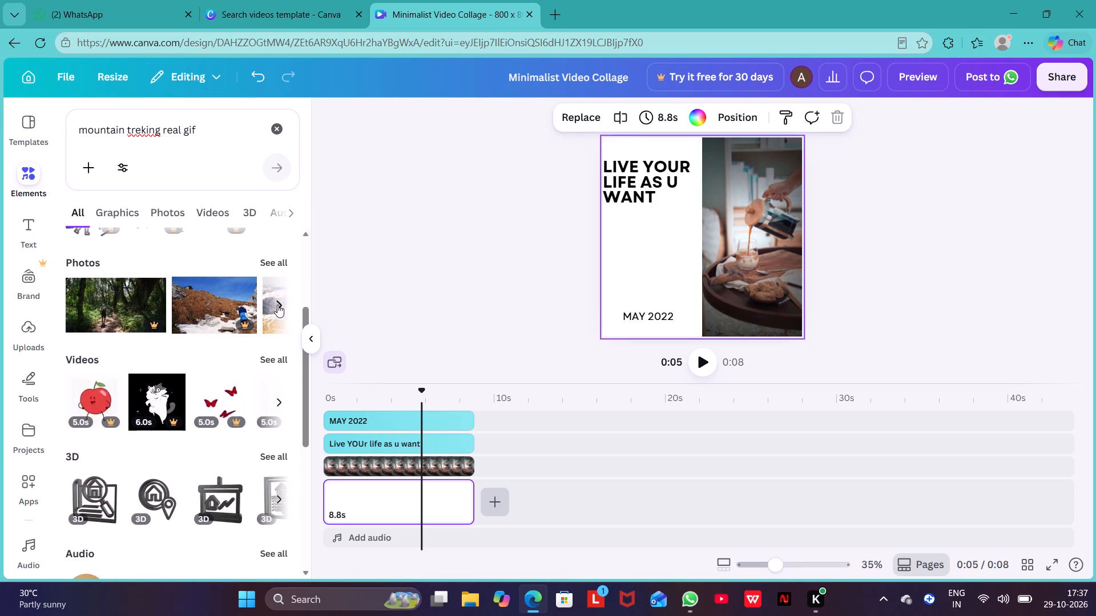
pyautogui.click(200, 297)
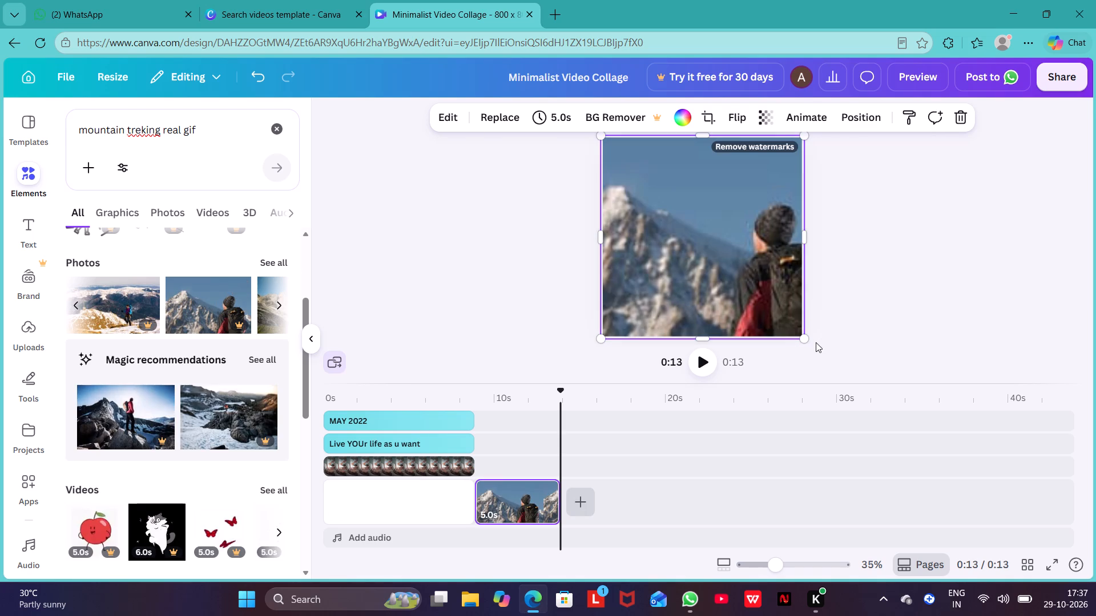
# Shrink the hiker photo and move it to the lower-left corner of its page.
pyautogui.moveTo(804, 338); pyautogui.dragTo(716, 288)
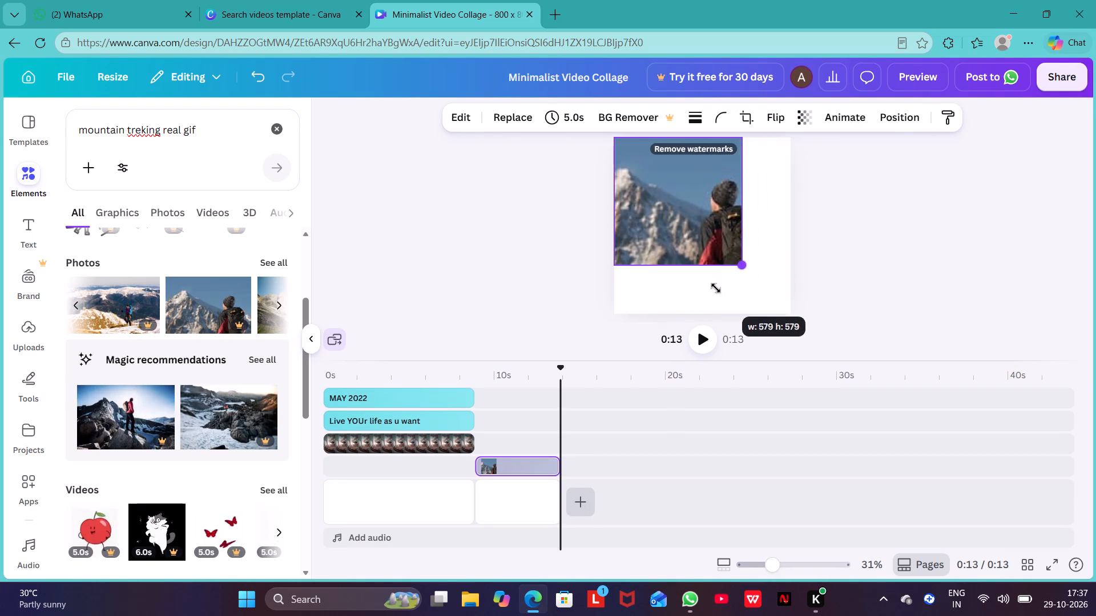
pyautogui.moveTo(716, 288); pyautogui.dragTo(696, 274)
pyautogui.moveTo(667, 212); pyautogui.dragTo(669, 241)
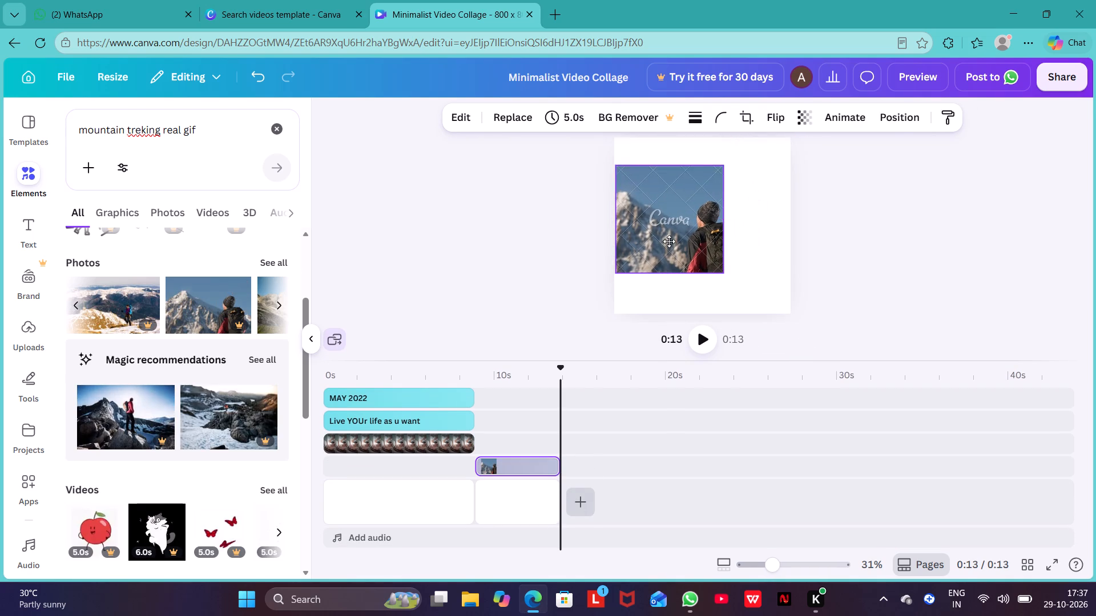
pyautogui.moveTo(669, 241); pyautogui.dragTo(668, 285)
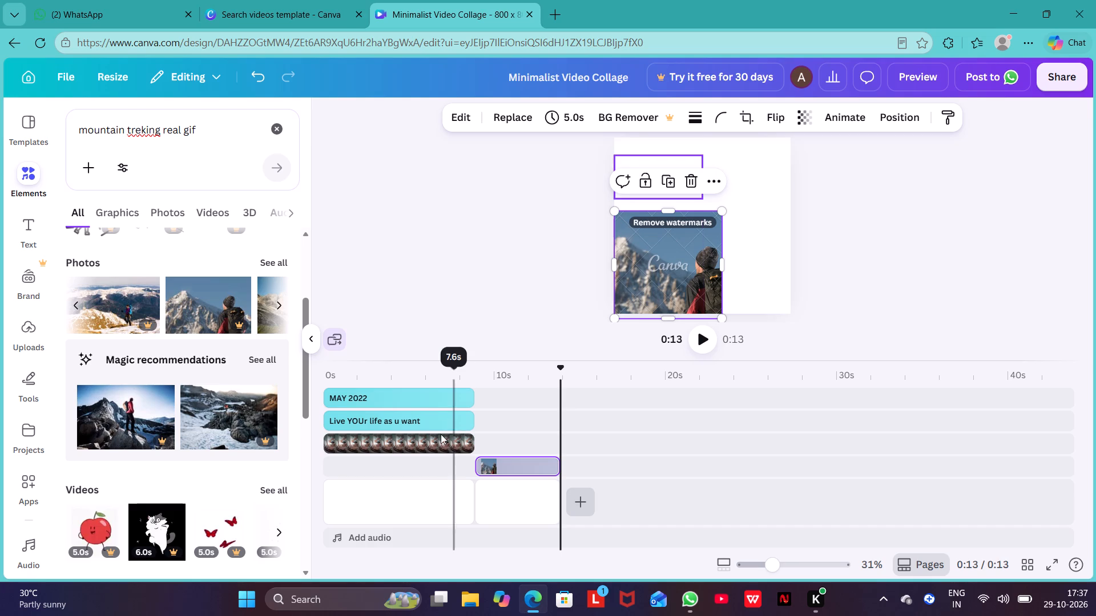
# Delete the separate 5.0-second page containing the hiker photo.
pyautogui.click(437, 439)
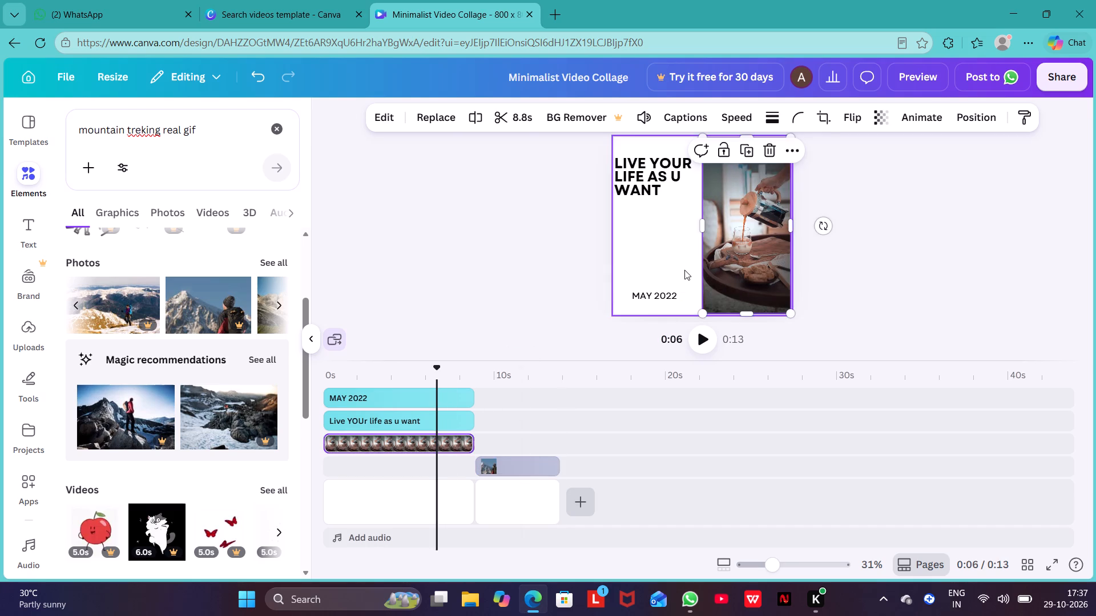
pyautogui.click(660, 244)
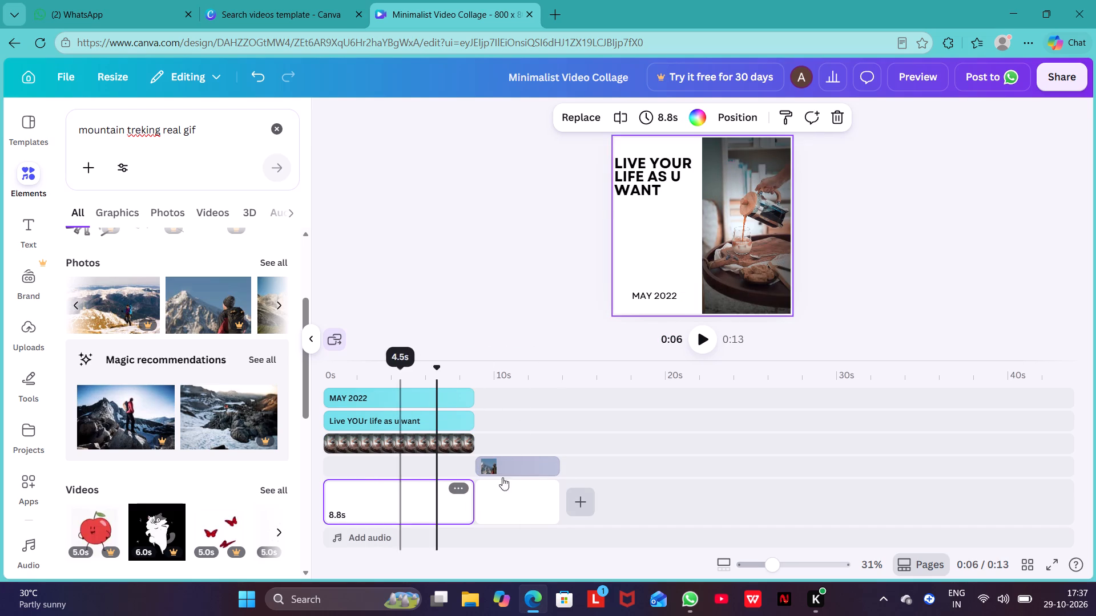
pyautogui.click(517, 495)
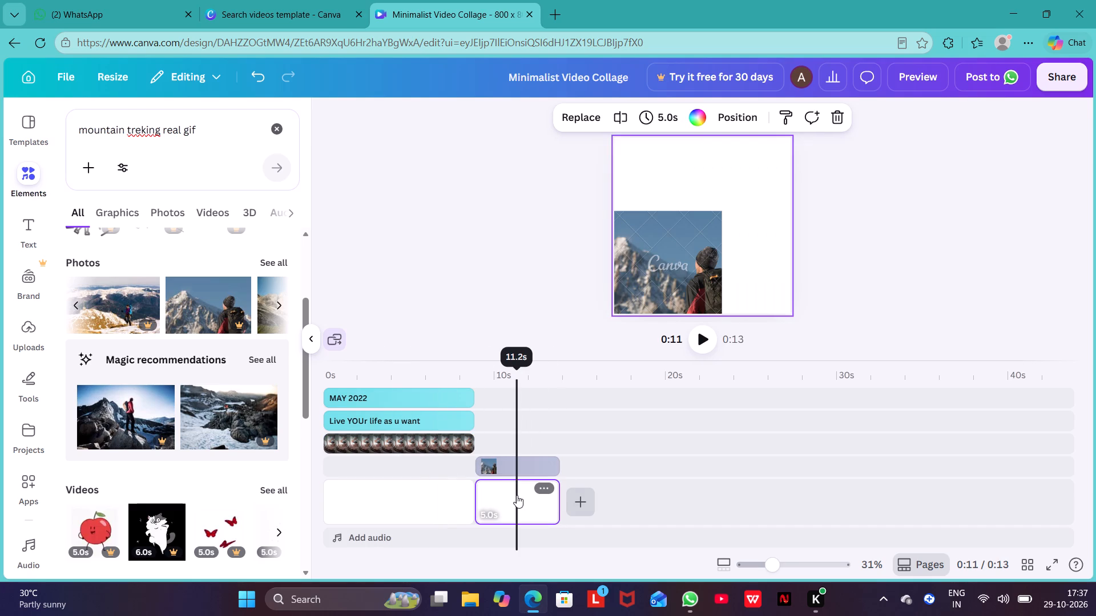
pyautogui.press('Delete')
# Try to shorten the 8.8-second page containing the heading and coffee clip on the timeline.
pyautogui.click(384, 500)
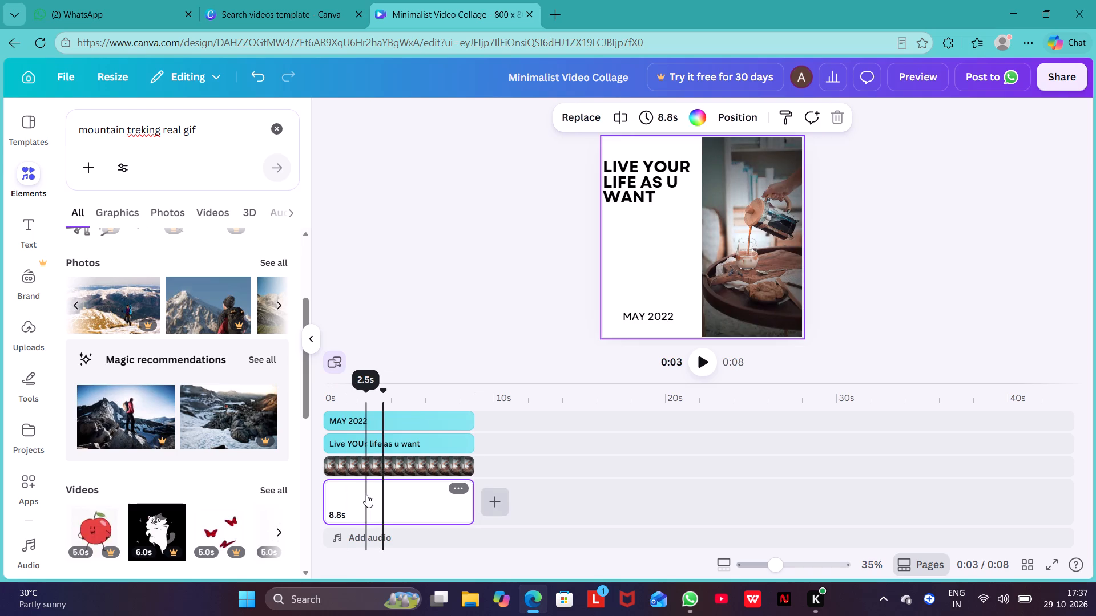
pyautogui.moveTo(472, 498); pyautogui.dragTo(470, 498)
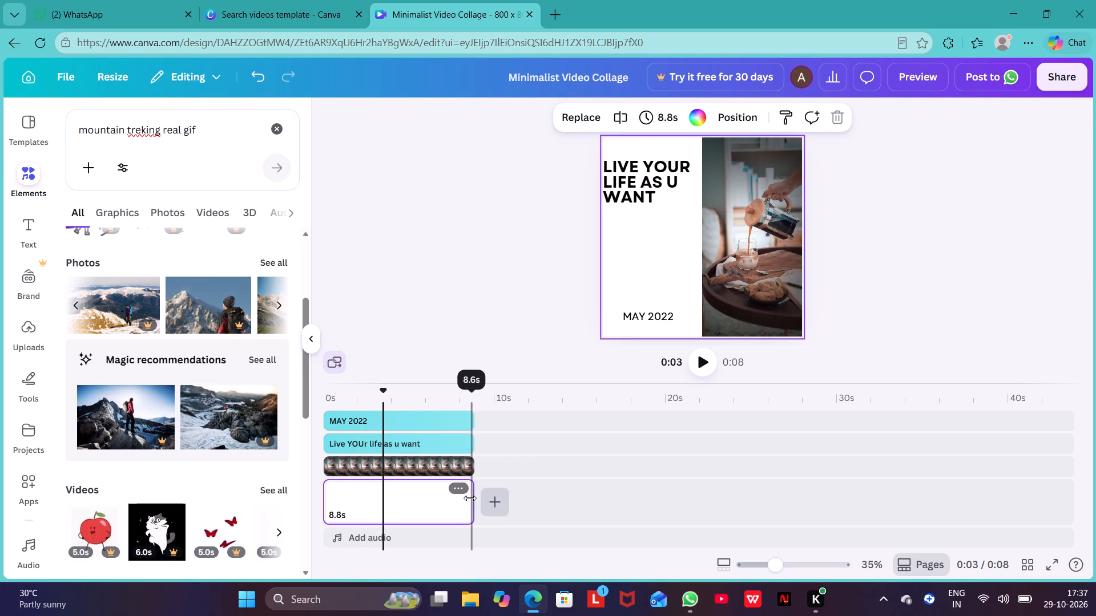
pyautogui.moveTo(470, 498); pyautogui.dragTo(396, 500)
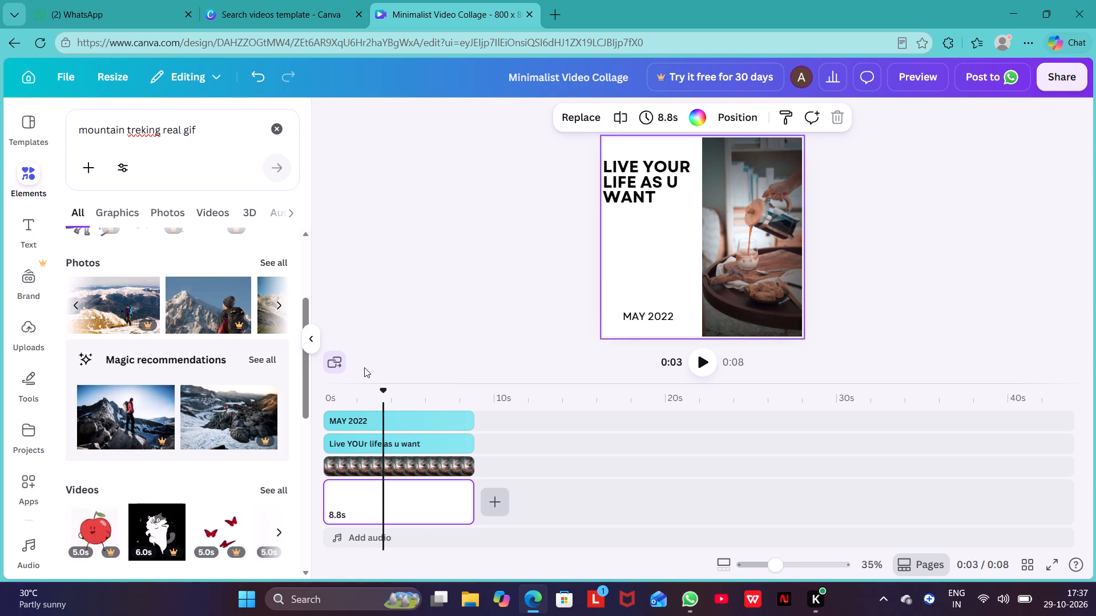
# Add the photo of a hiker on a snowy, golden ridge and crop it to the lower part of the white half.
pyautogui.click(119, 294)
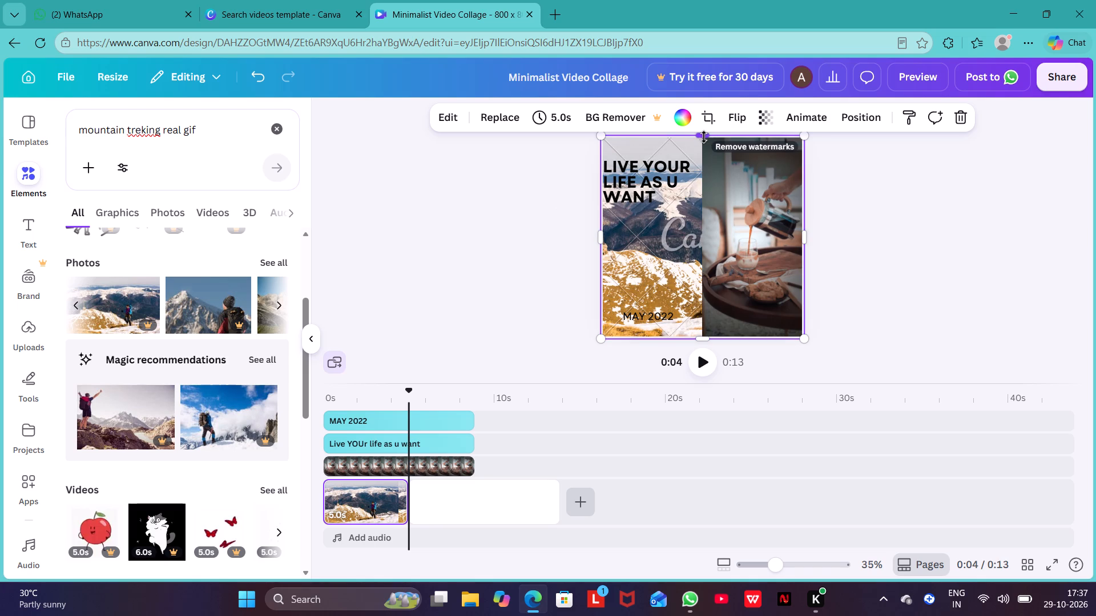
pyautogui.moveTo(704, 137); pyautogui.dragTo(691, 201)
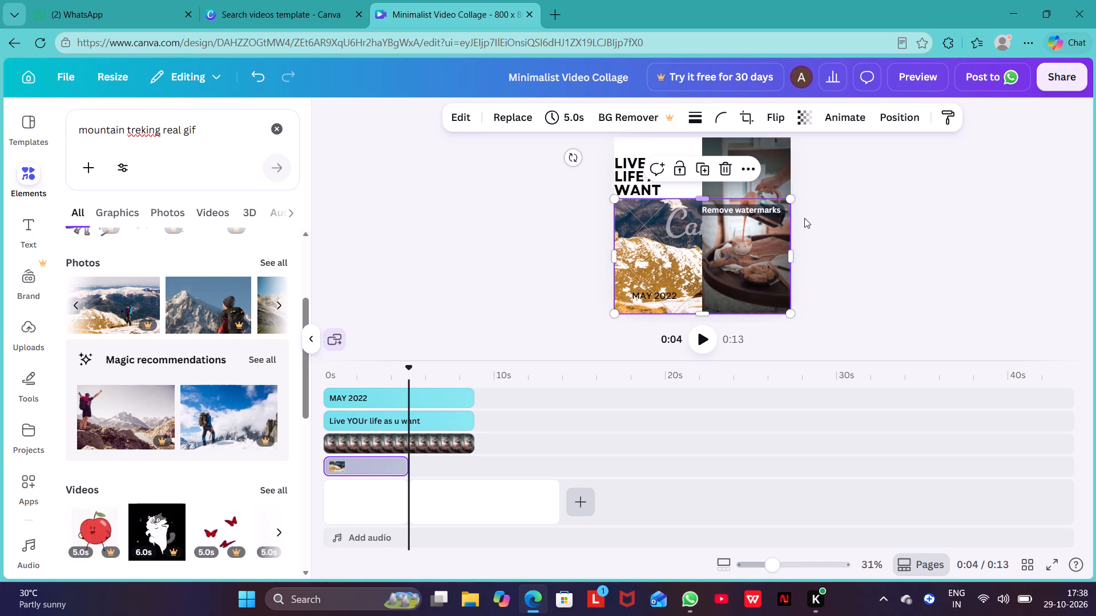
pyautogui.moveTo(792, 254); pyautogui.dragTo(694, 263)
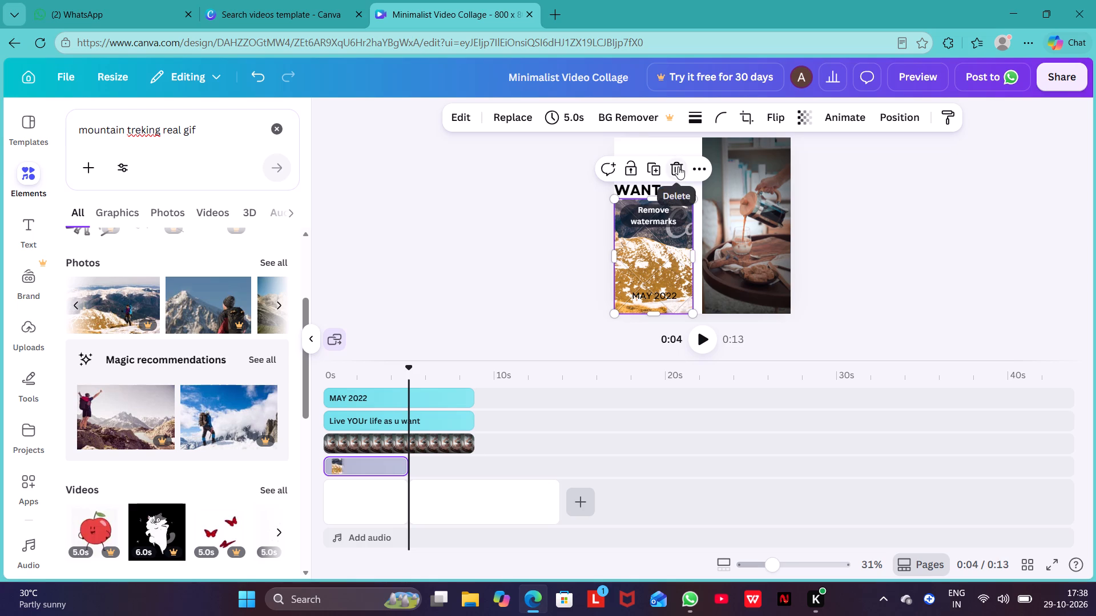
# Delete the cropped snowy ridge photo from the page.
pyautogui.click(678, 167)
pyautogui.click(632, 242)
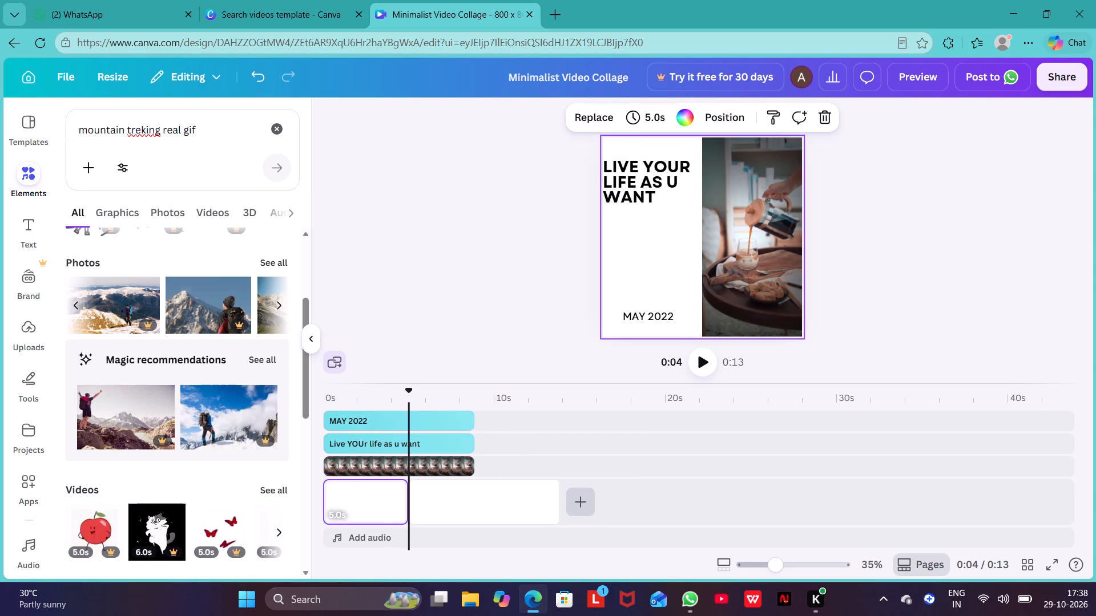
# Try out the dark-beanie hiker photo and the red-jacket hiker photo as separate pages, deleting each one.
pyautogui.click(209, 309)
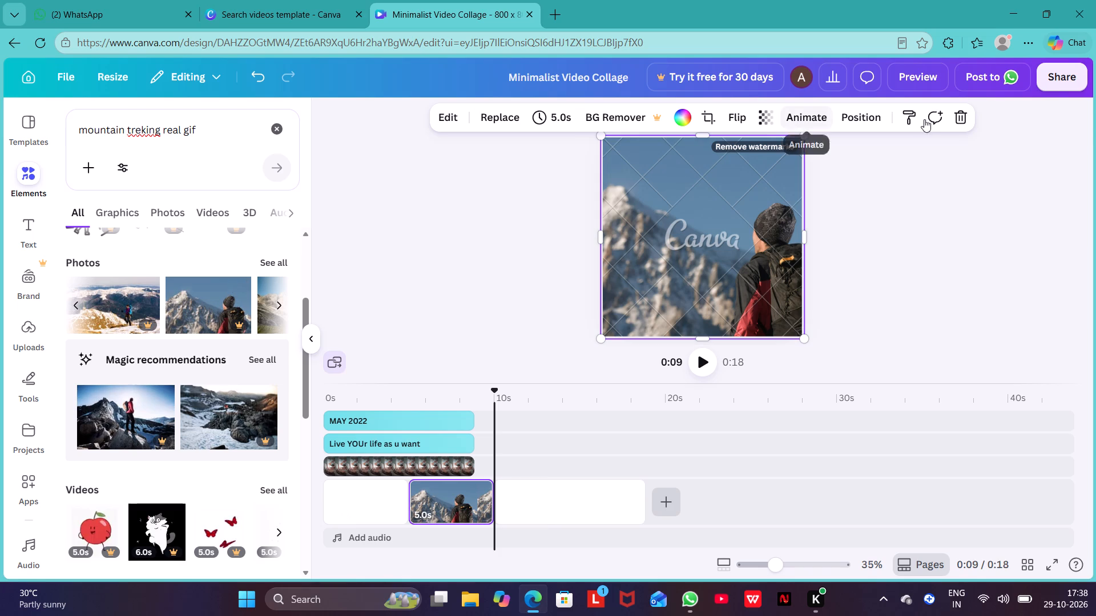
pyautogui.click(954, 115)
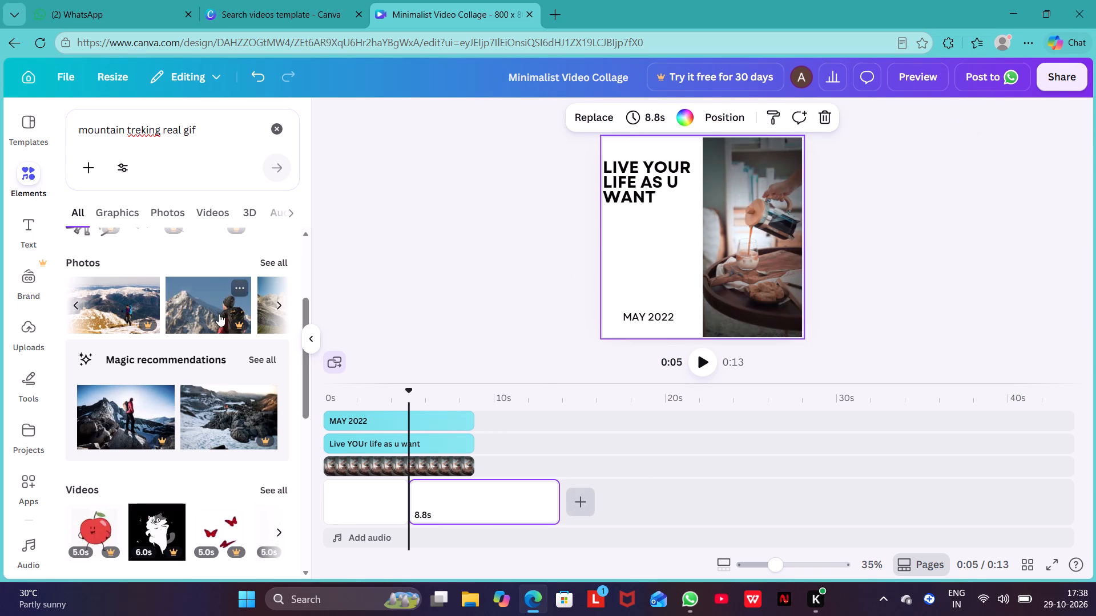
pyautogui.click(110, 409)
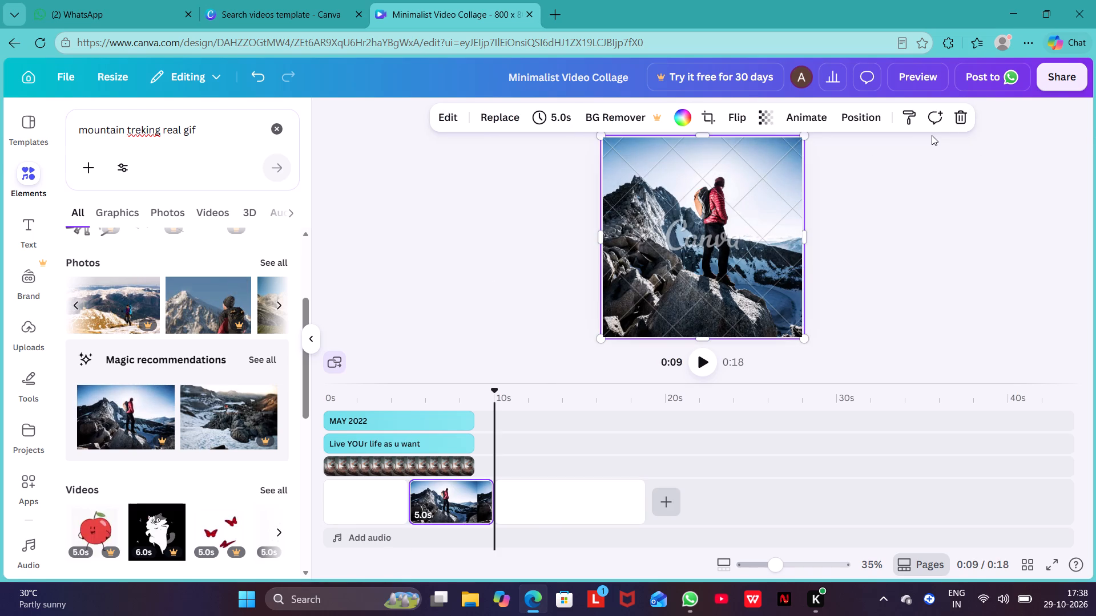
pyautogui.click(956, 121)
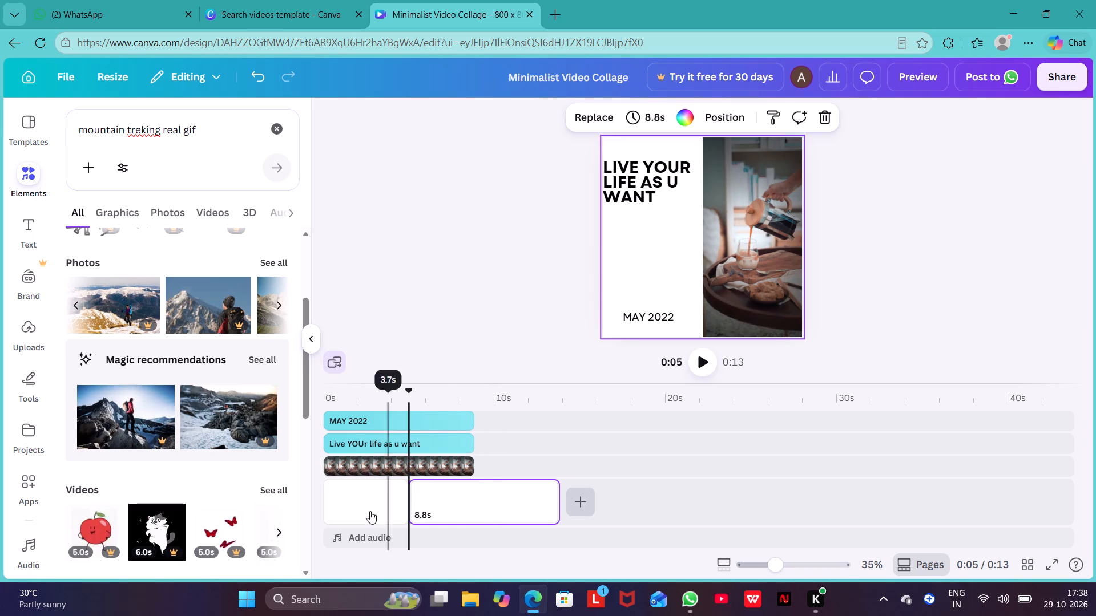
# Delete the blank 8.8-second page from the timeline.
pyautogui.click(380, 510)
pyautogui.click(537, 492)
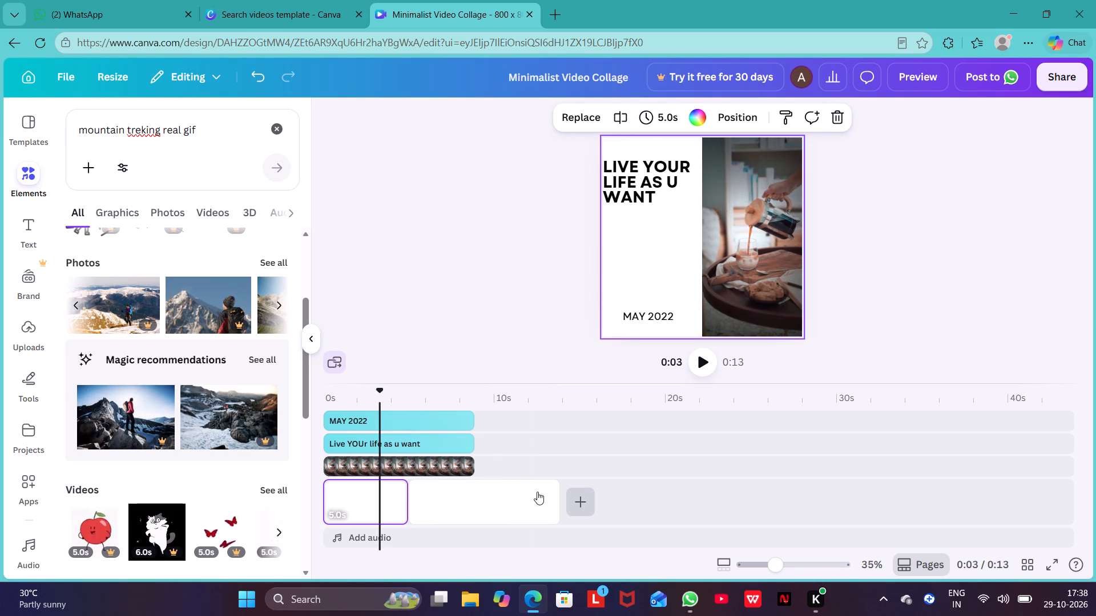
pyautogui.press('Delete')
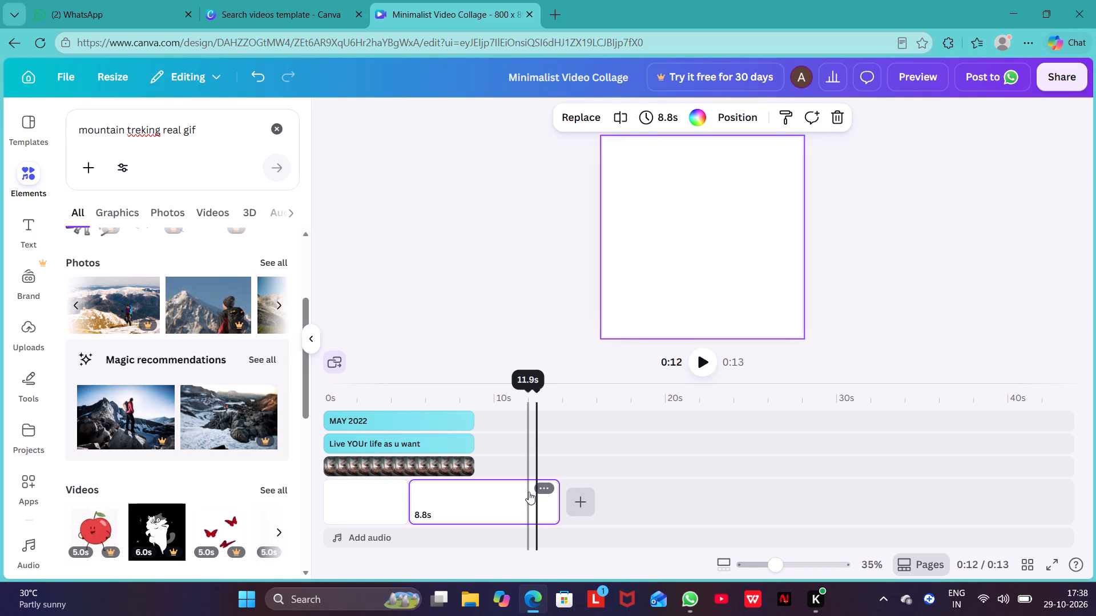
# Add the photo of a hiker on a snowy, golden ridge as the full background of the opening page.
pyautogui.click(341, 493)
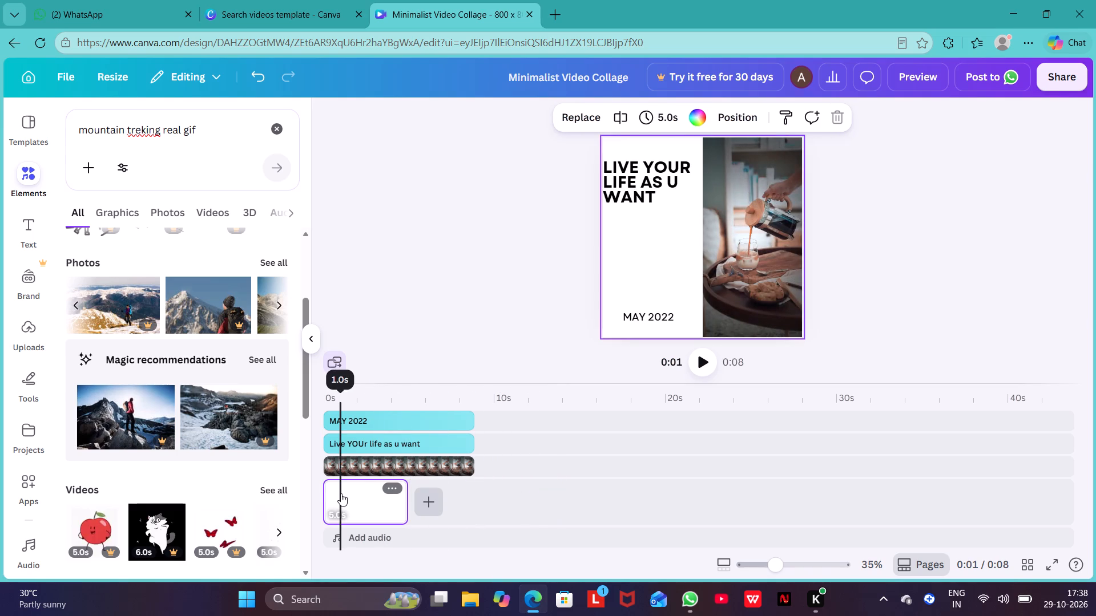
pyautogui.click(129, 300)
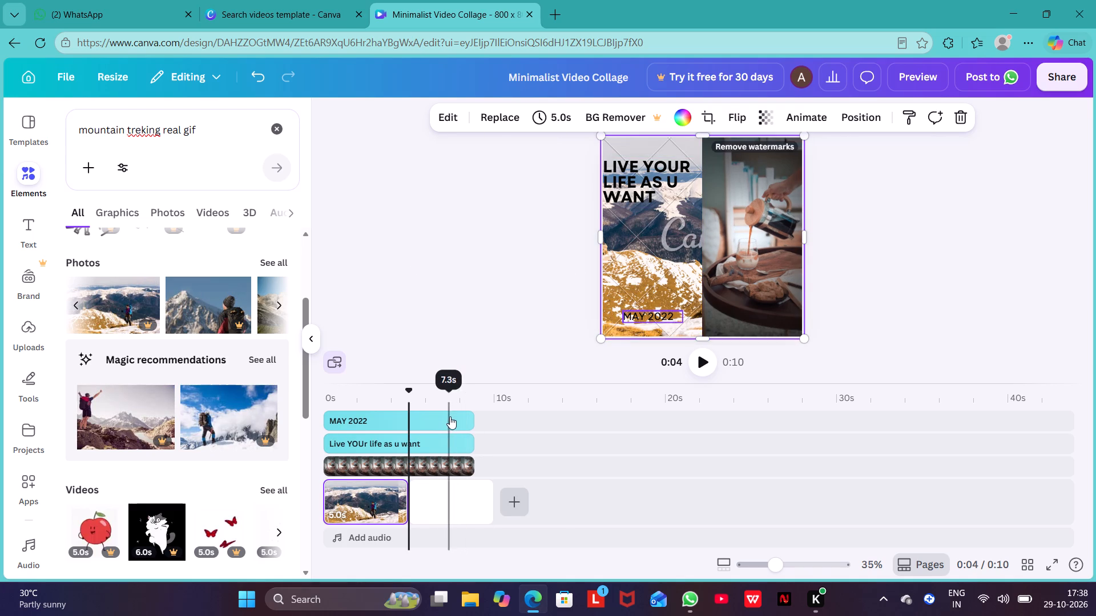
# Scrub through the timeline to examine how the mountain photo plays behind the text and coffee clip.
pyautogui.click(432, 418)
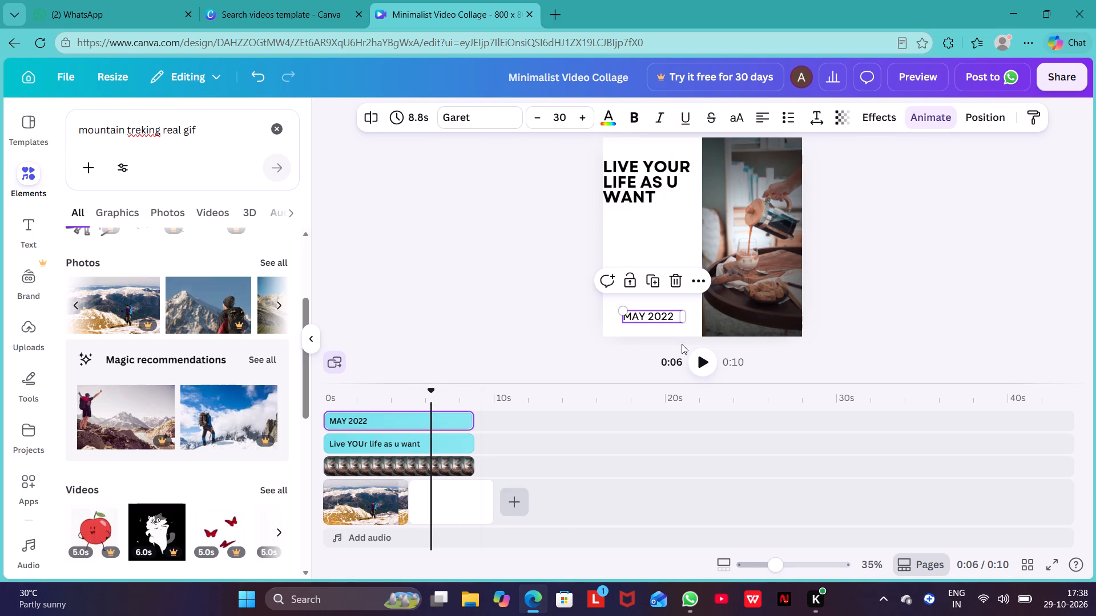
pyautogui.click(356, 508)
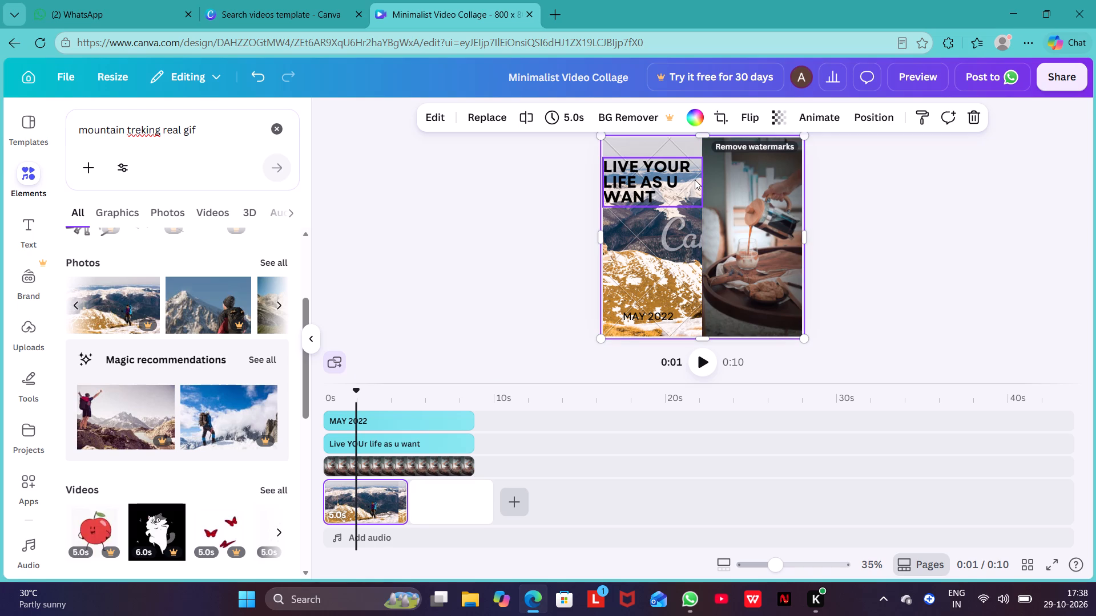
pyautogui.click(665, 225)
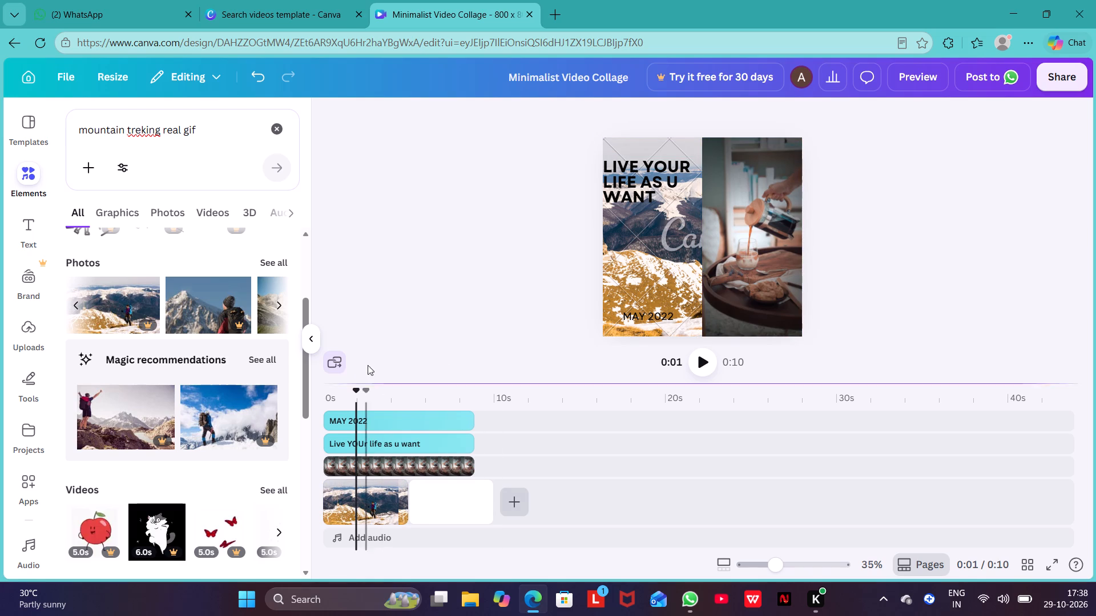
pyautogui.moveTo(357, 390); pyautogui.dragTo(382, 388)
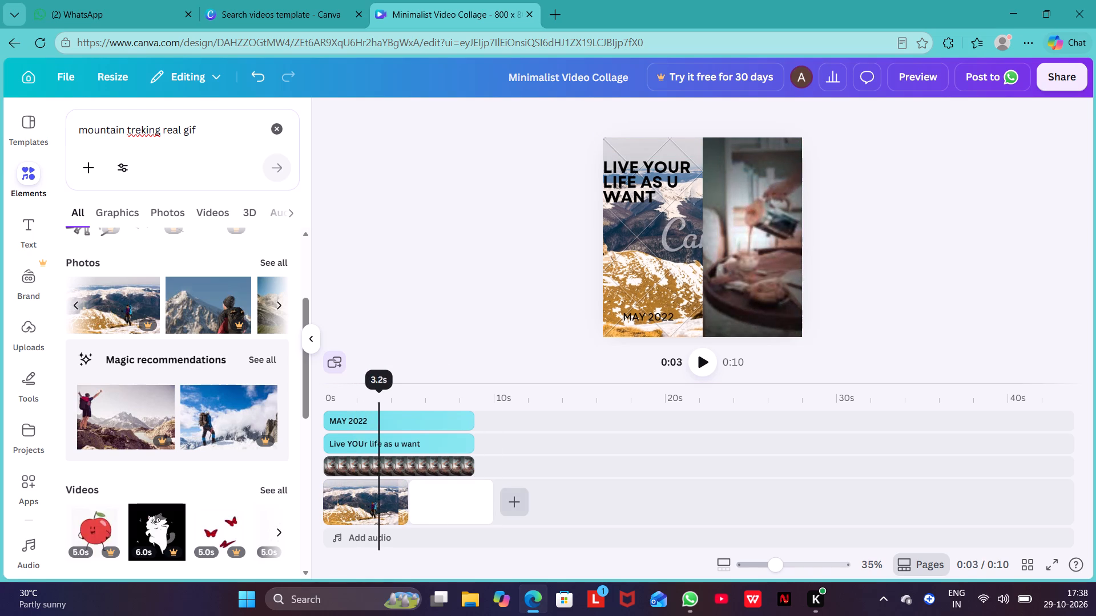
pyautogui.moveTo(382, 388); pyautogui.dragTo(425, 386)
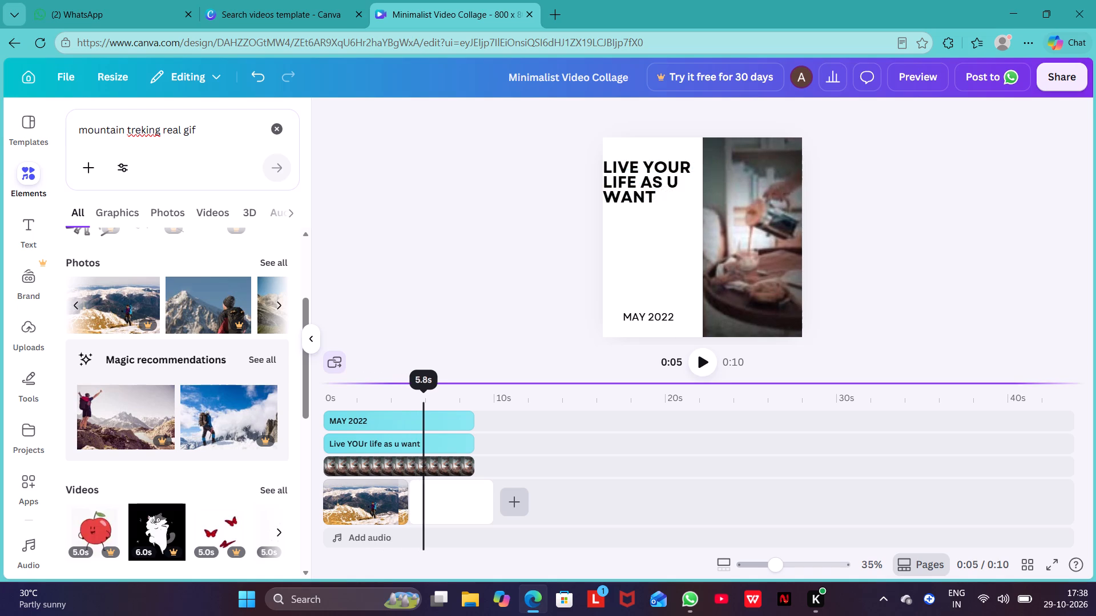
pyautogui.moveTo(425, 386); pyautogui.dragTo(348, 372)
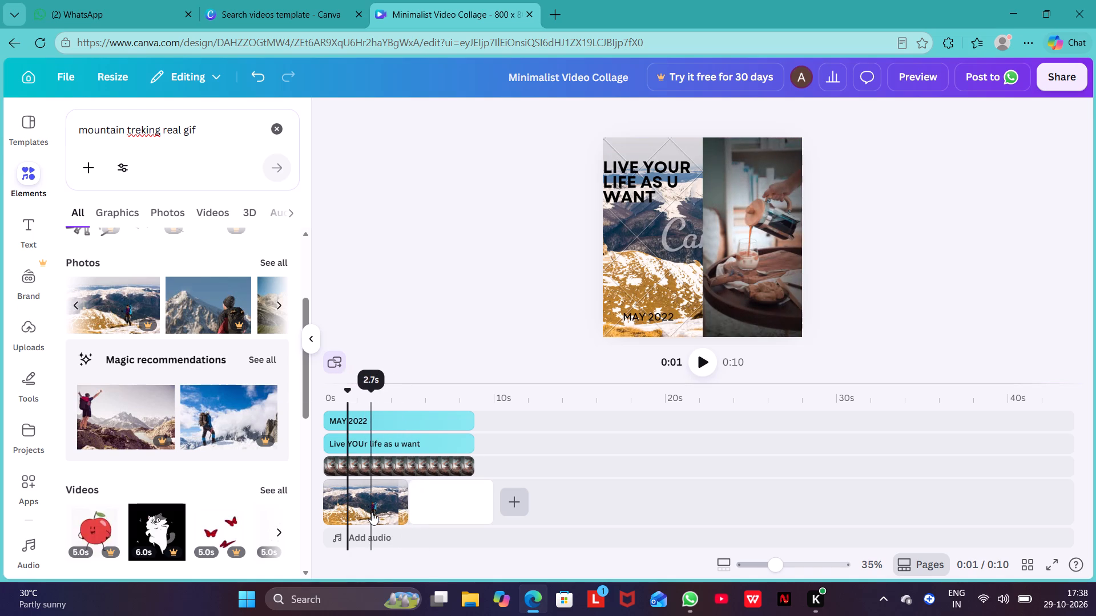
# Extend the mountain photo page to 17.2 seconds on the timeline.
pyautogui.click(357, 503)
pyautogui.click(381, 501)
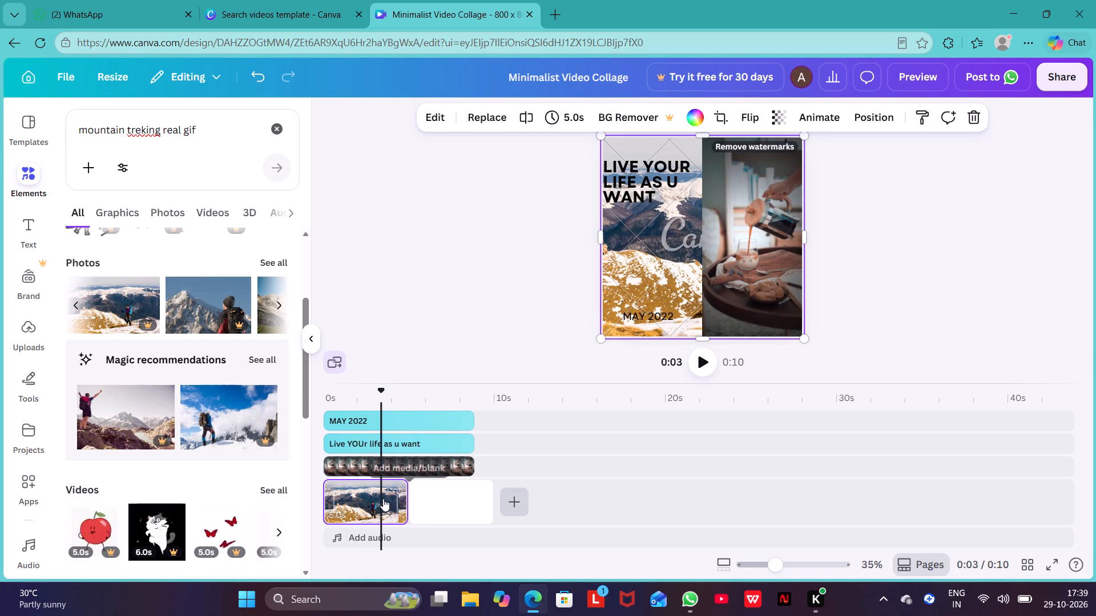
pyautogui.click(371, 495)
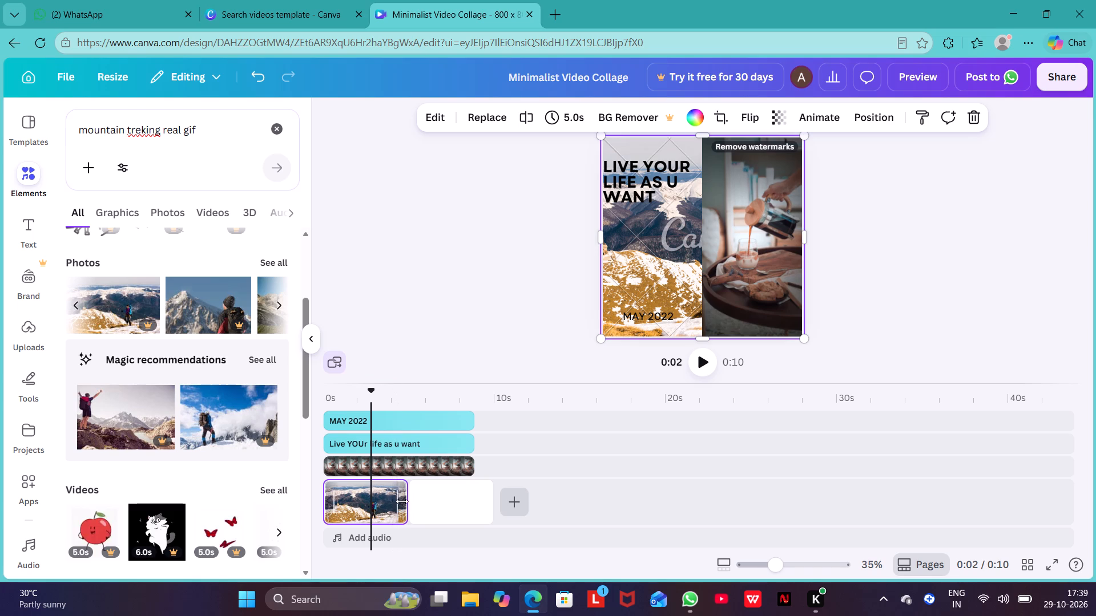
pyautogui.moveTo(402, 501); pyautogui.dragTo(517, 497)
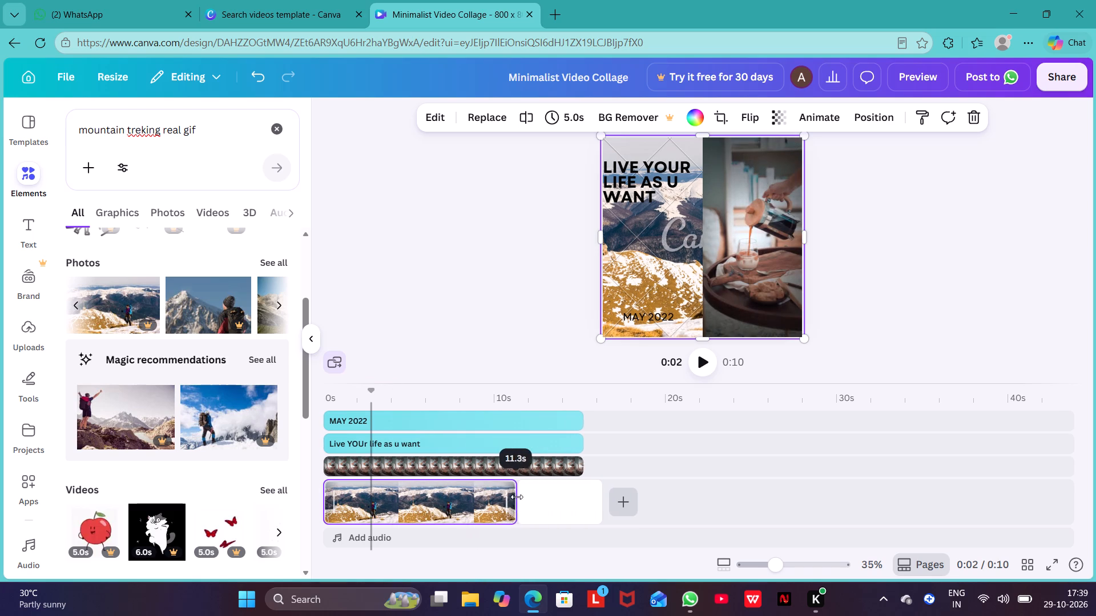
pyautogui.moveTo(517, 497); pyautogui.dragTo(611, 493)
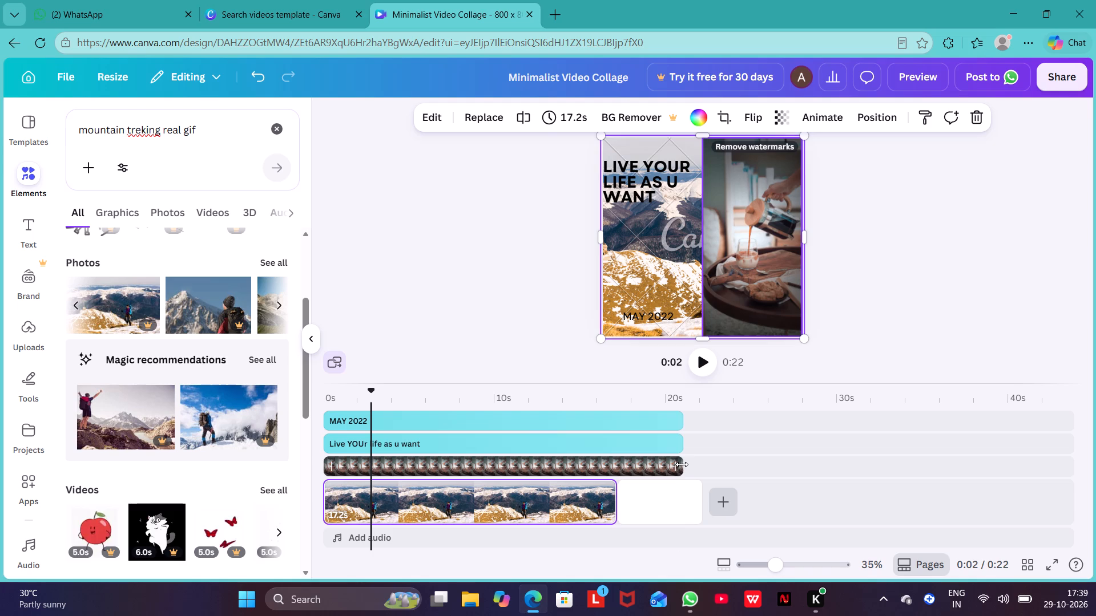
# Trim the coffee video clip to 17.2 seconds, in line with the end of the mountain photo page.
pyautogui.moveTo(682, 464); pyautogui.dragTo(614, 467)
# Shorten the "Live YOUr life as u want" heading to 7.2 seconds and check the frames around its end.
pyautogui.moveTo(682, 441); pyautogui.dragTo(662, 441)
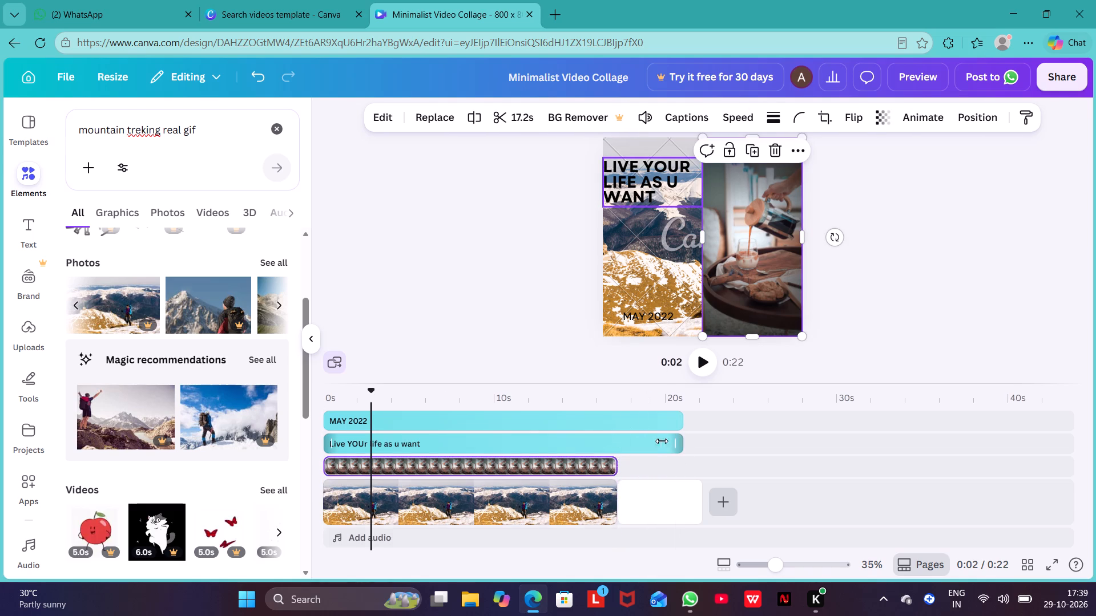
pyautogui.moveTo(662, 441); pyautogui.dragTo(573, 445)
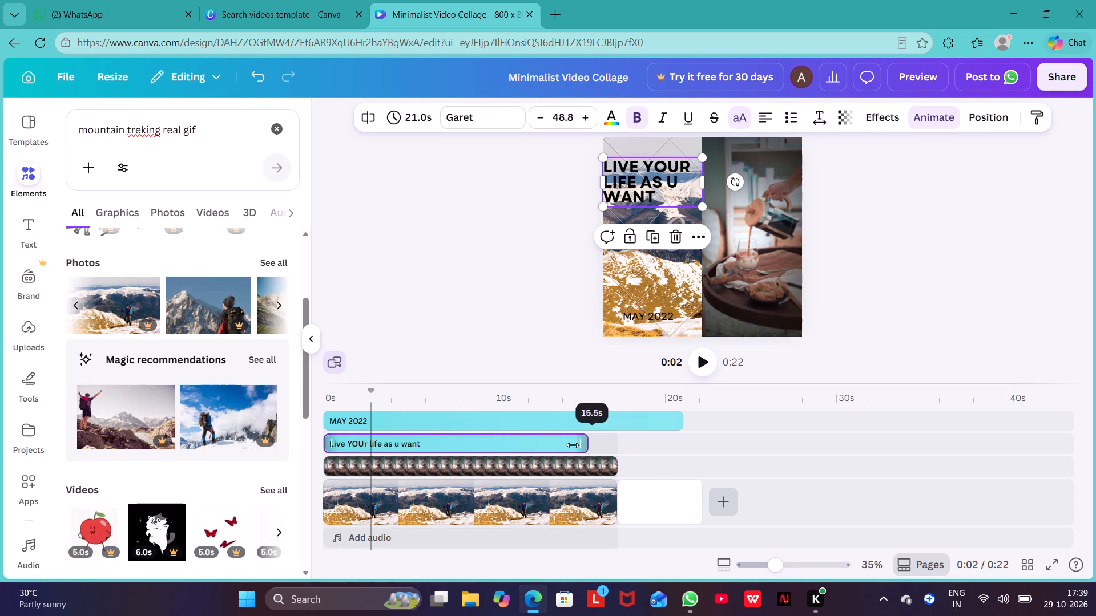
pyautogui.moveTo(573, 445); pyautogui.dragTo(446, 457)
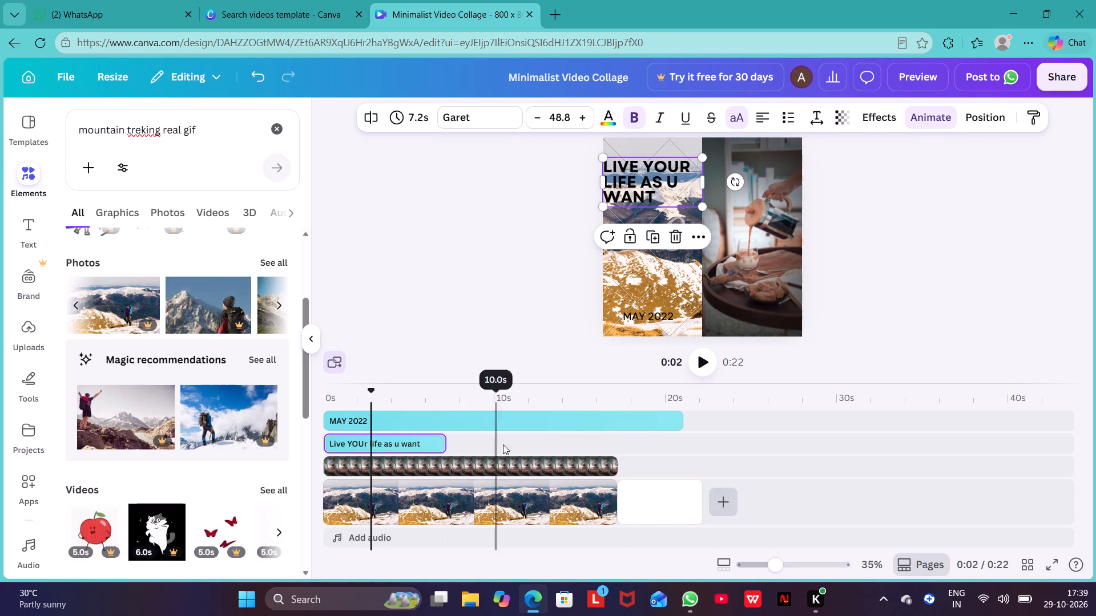
pyautogui.click(460, 436)
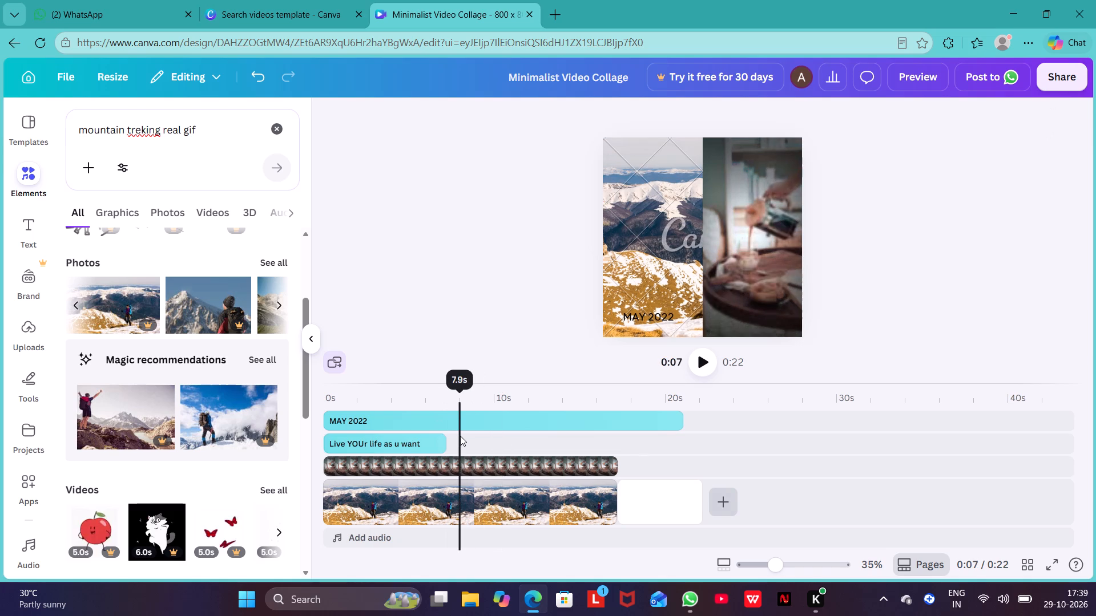
pyautogui.click(421, 439)
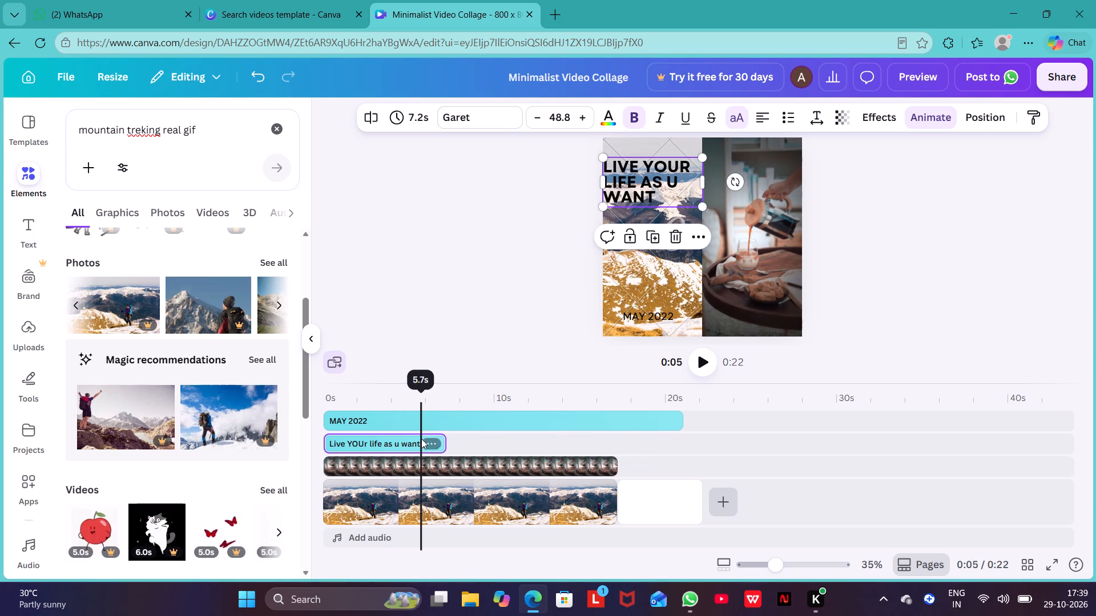
pyautogui.click(471, 444)
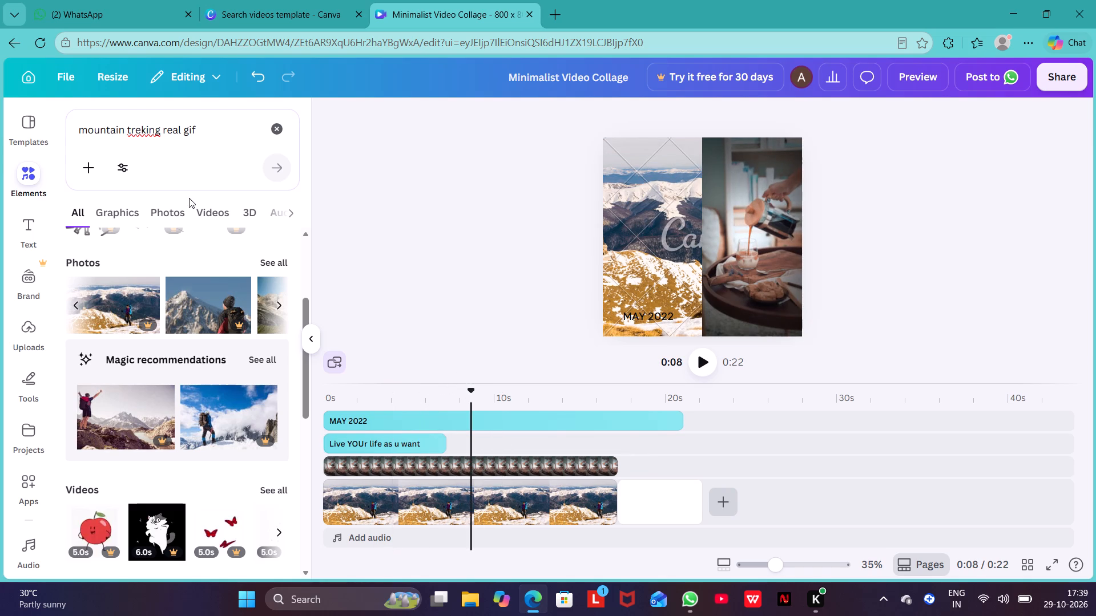
# Add a text box at the 8-second playhead and replace its placeholder with "ENJOY IT YOUR WAY".
pyautogui.click(34, 212)
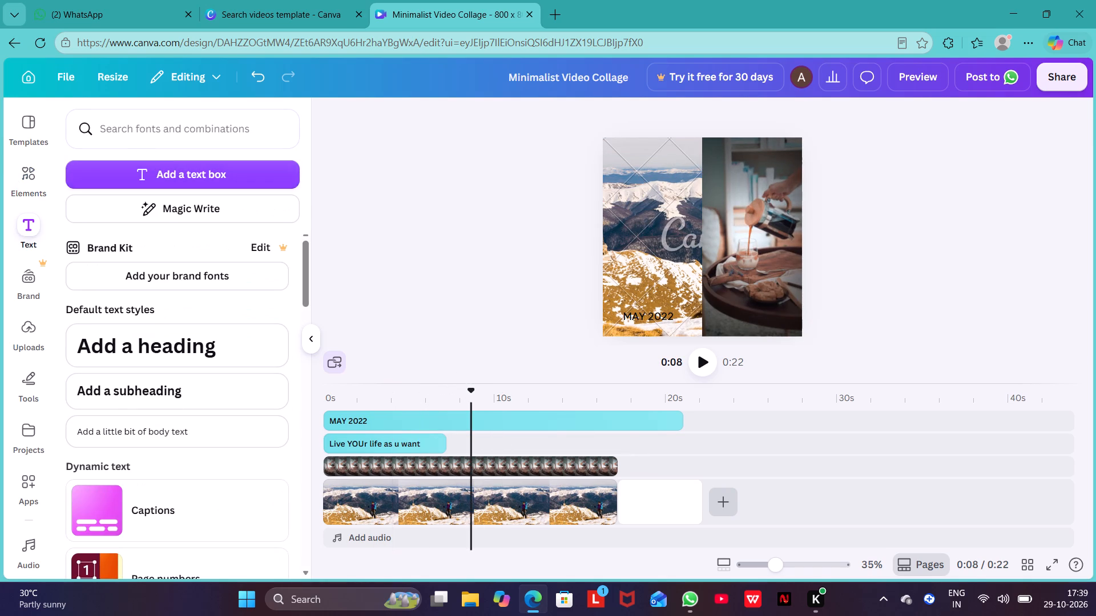
pyautogui.click(182, 175)
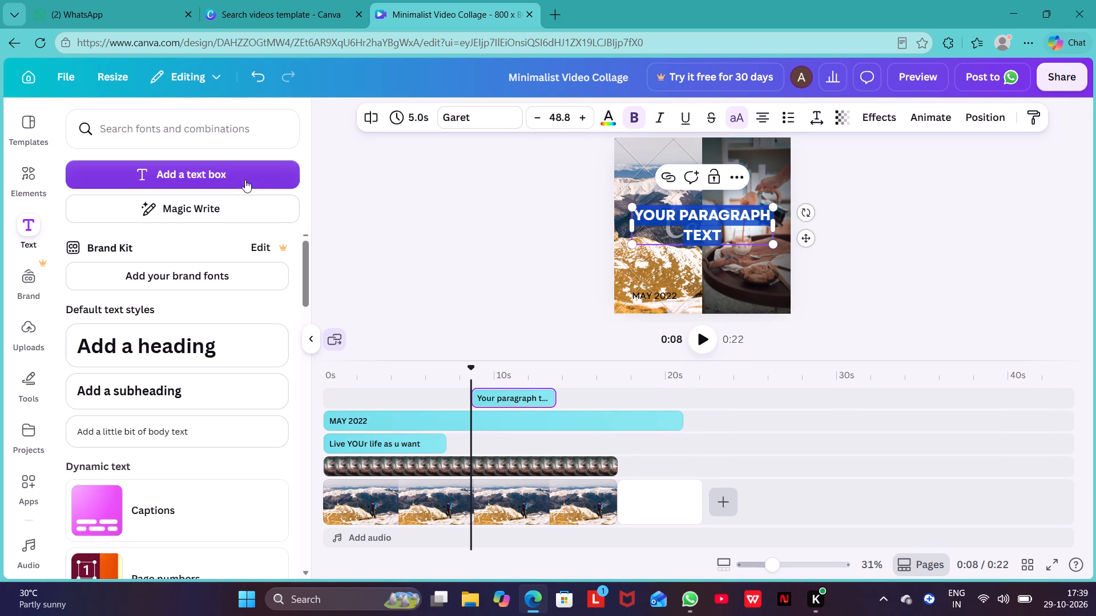
pyautogui.click(734, 233)
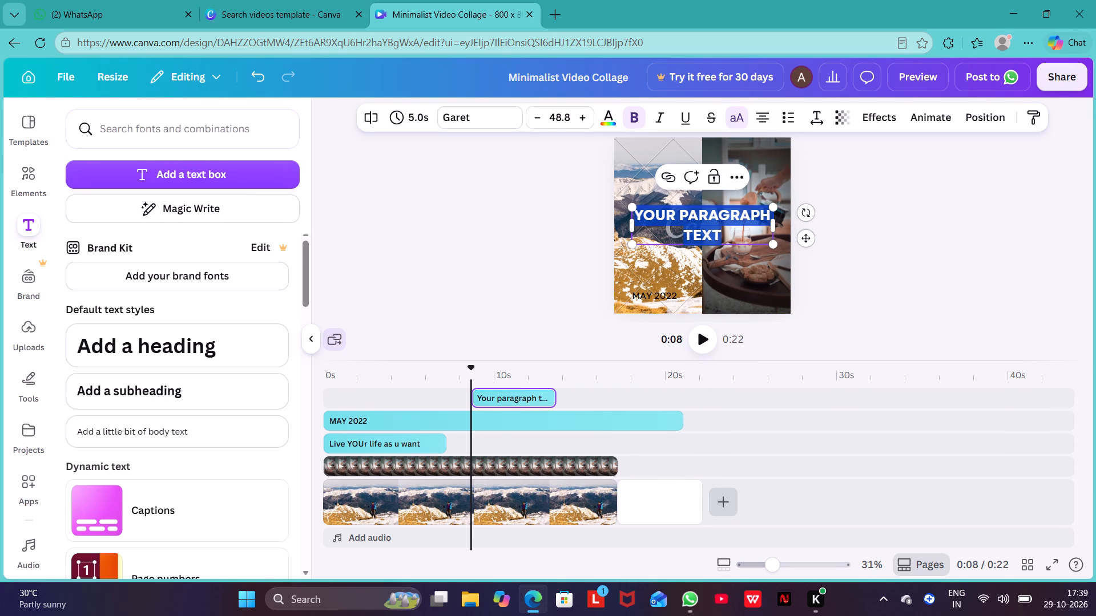
pyautogui.press('BackSpace')
pyautogui.press('BackSpace')
pyautogui.press('BackSpace')
pyautogui.press('BackSpace')
pyautogui.press('BackSpace')
pyautogui.press('BackSpace')
pyautogui.press('BackSpace')
pyautogui.press('BackSpace')
pyautogui.press('BackSpace')
pyautogui.press('BackSpace')
pyautogui.press('BackSpace')
pyautogui.press('BackSpace')
pyautogui.press('BackSpace')
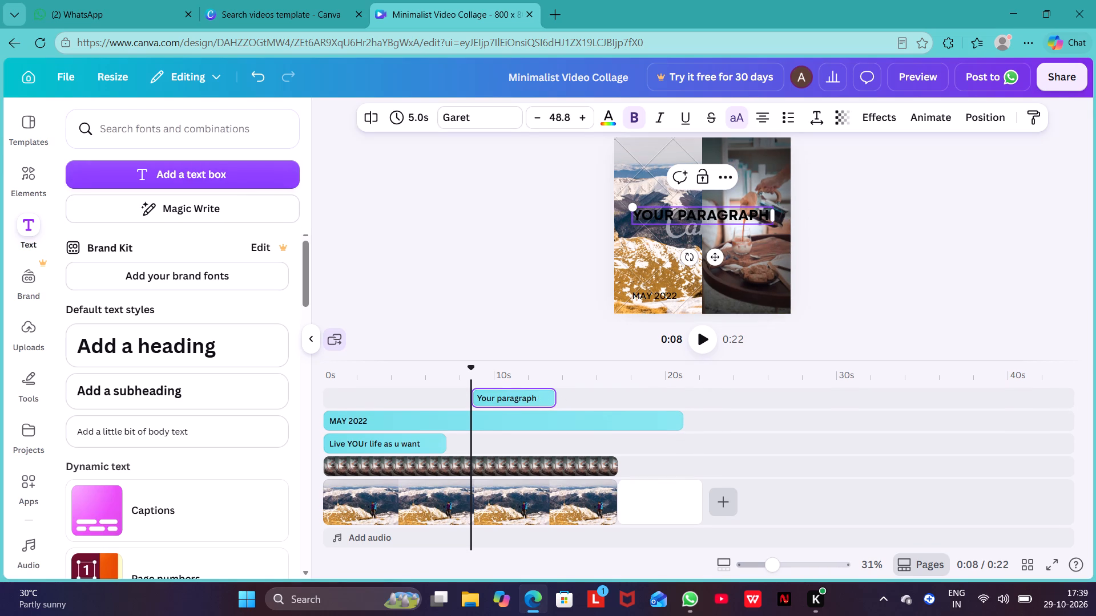
pyautogui.press('BackSpace')
pyautogui.press('BackSpace')
pyautogui.press('BackSpace')
pyautogui.press('BackSpace')
pyautogui.press('BackSpace')
pyautogui.press('BackSpace')
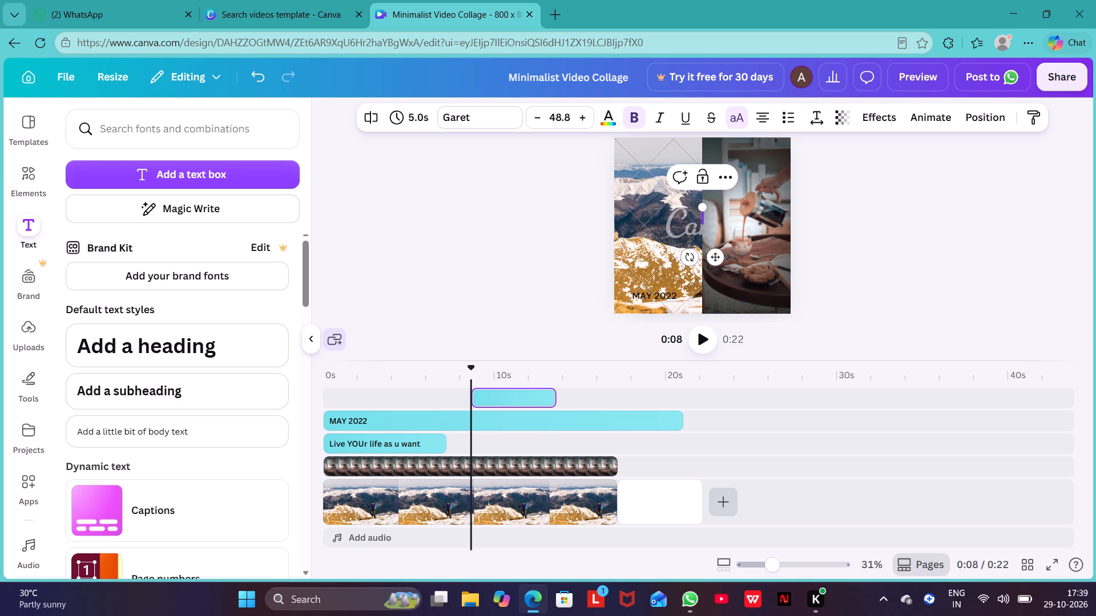
pyautogui.write('ENJOY IT YOUR')
pyautogui.press('space')
pyautogui.write('WAY')
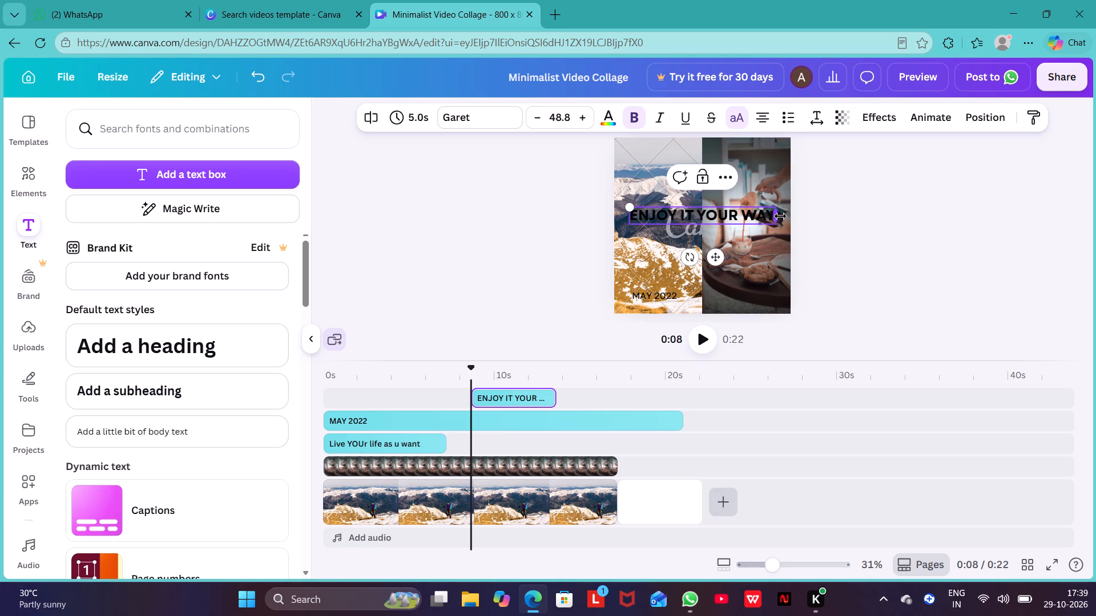
# Narrow the "ENJOY IT YOUR WAY" text box so it wraps onto two lines and move it over the mountain photo.
pyautogui.moveTo(780, 216); pyautogui.dragTo(726, 216)
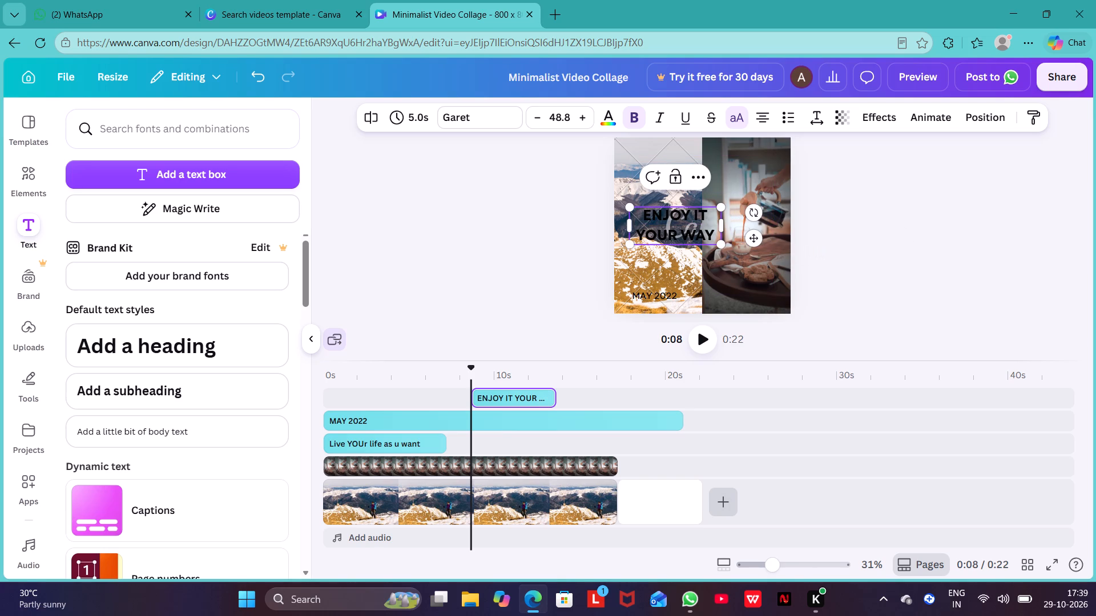
pyautogui.doubleClick(652, 219)
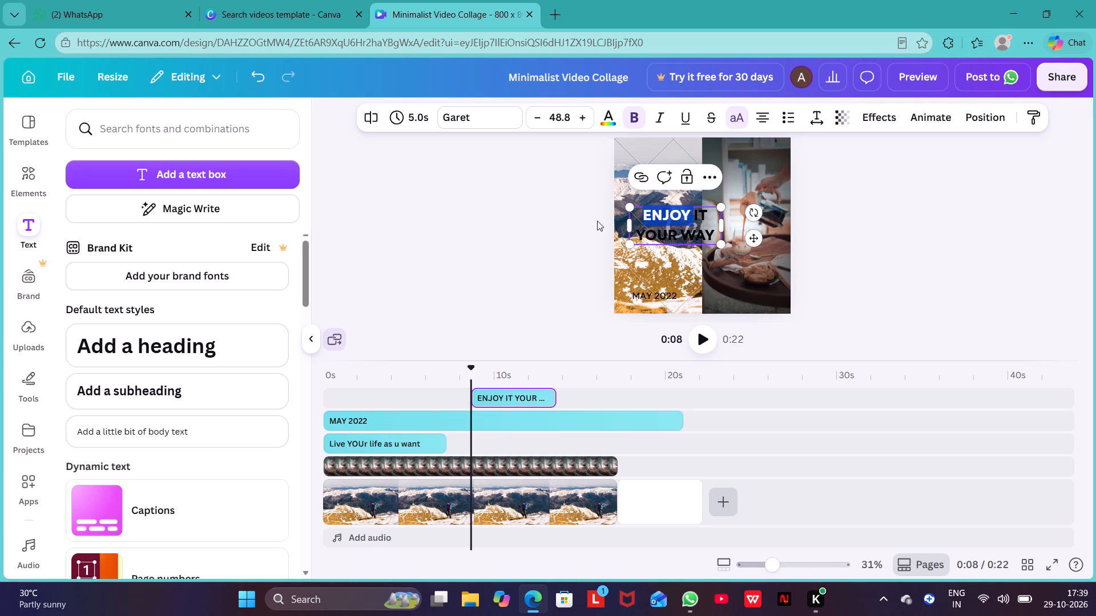
pyautogui.moveTo(560, 218); pyautogui.dragTo(596, 228)
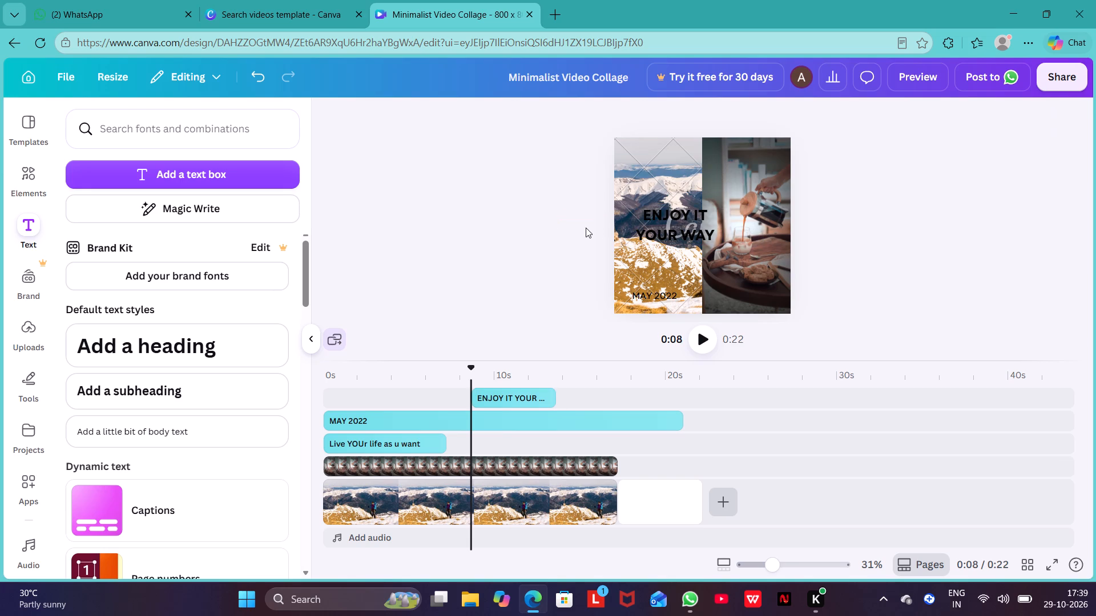
pyautogui.click(586, 228)
pyautogui.click(656, 224)
pyautogui.moveTo(656, 224); pyautogui.dragTo(656, 220)
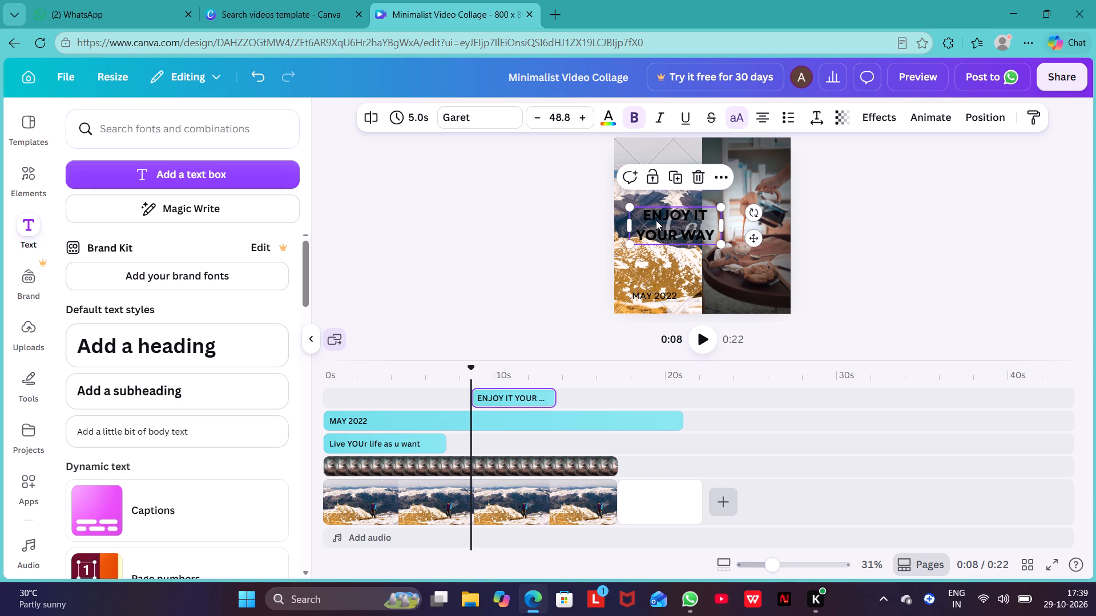
pyautogui.moveTo(656, 220); pyautogui.dragTo(640, 205)
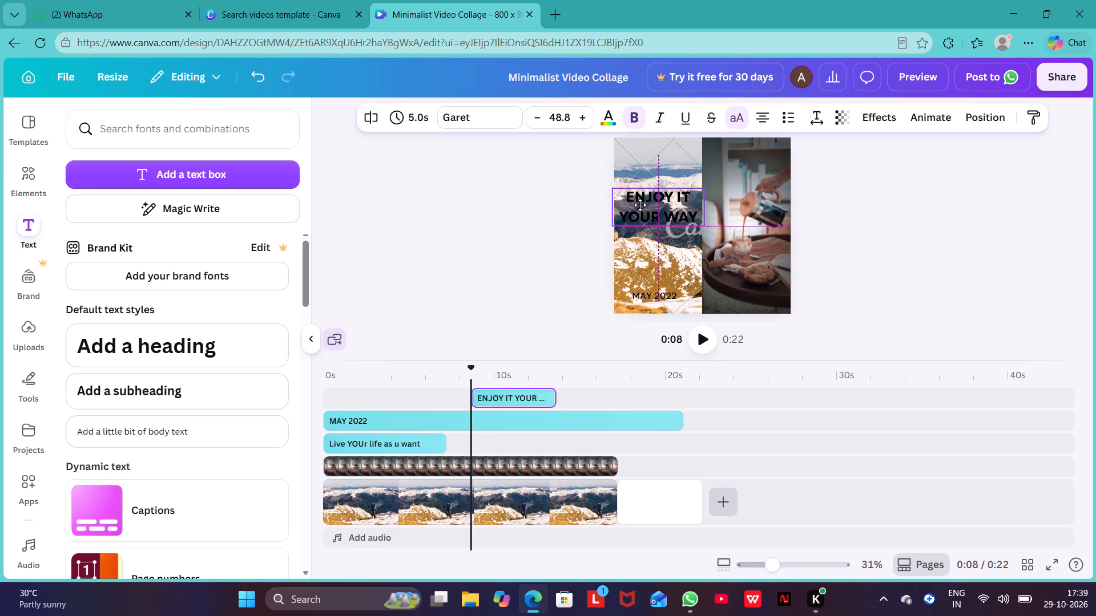
pyautogui.moveTo(640, 205); pyautogui.dragTo(640, 211)
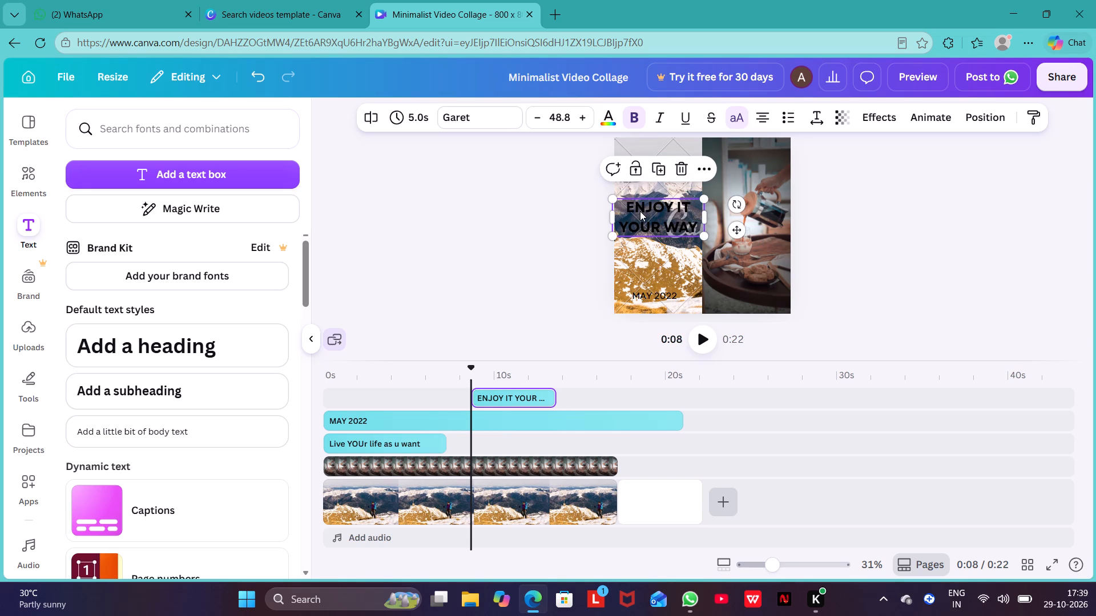
# Change the "ENJOY IT YOUR WAY" text colour to the default solid red.
pyautogui.click(610, 116)
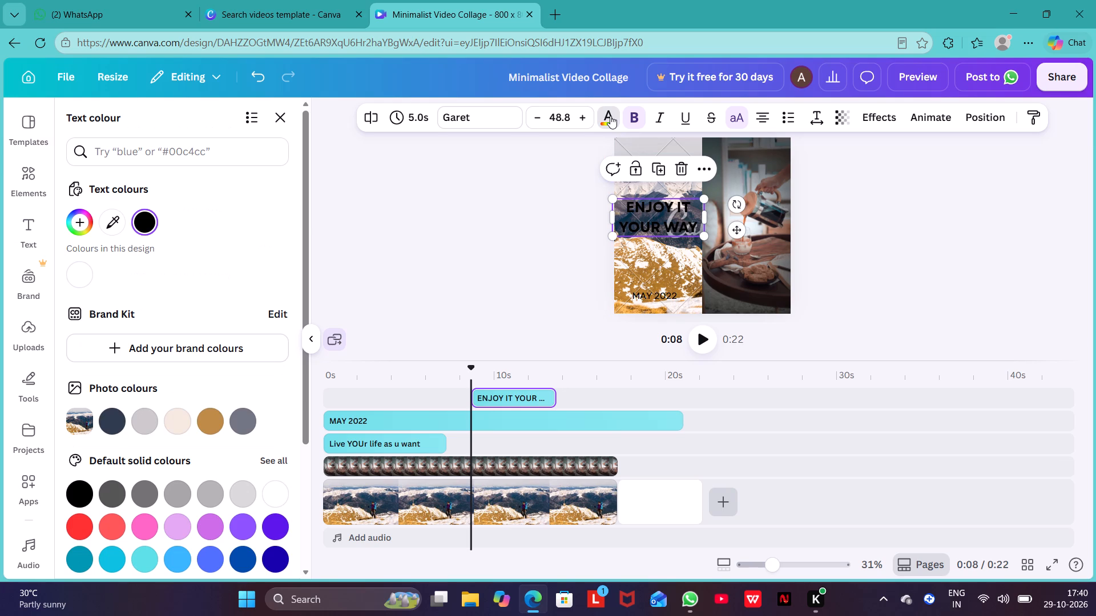
pyautogui.click(78, 529)
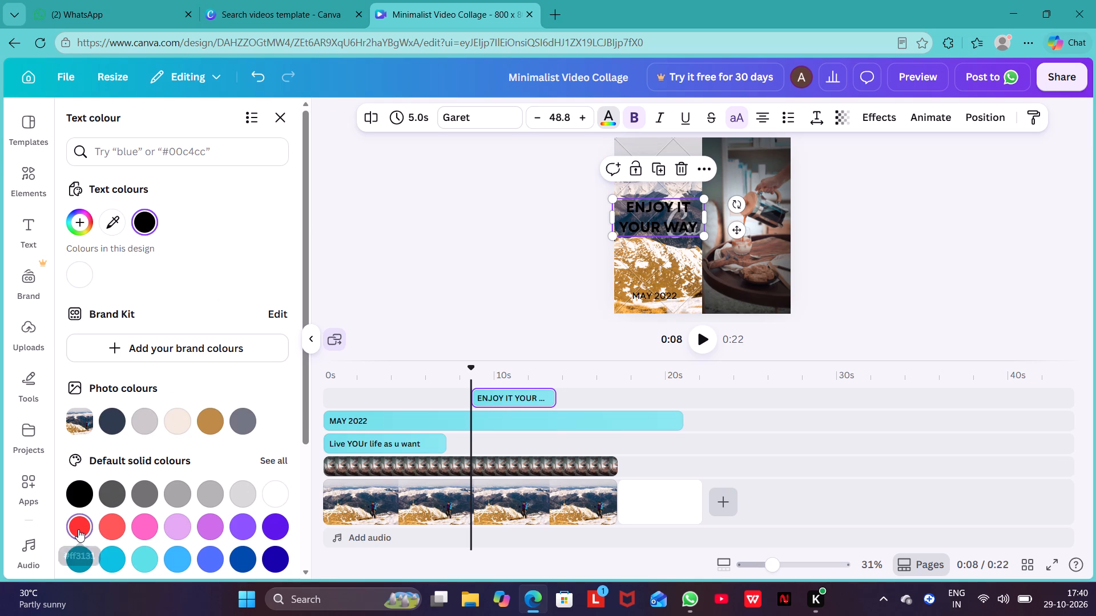
pyautogui.click(449, 249)
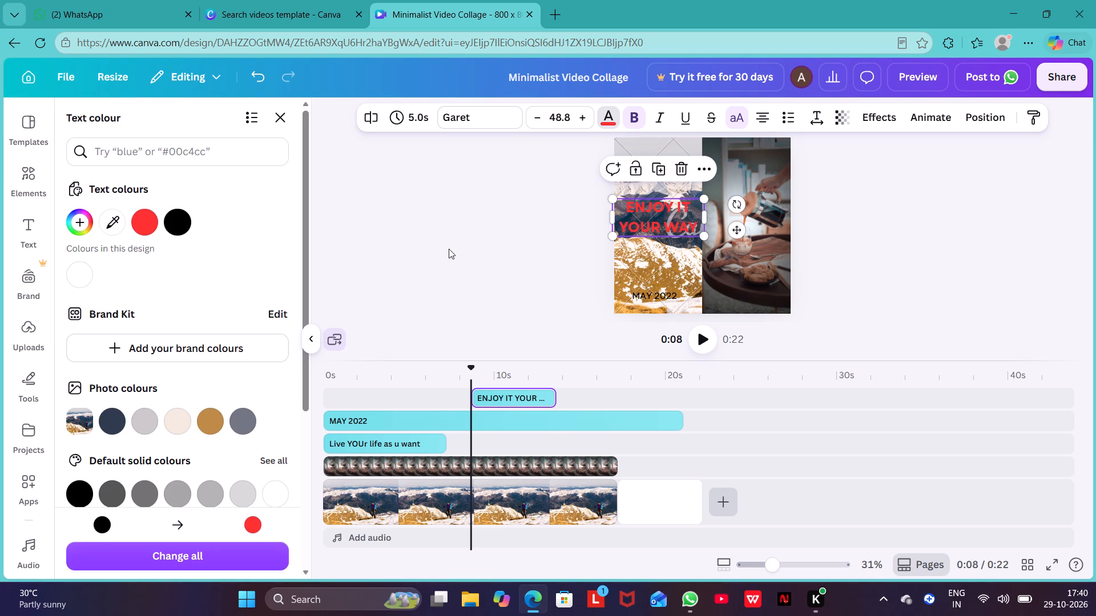
pyautogui.click(485, 216)
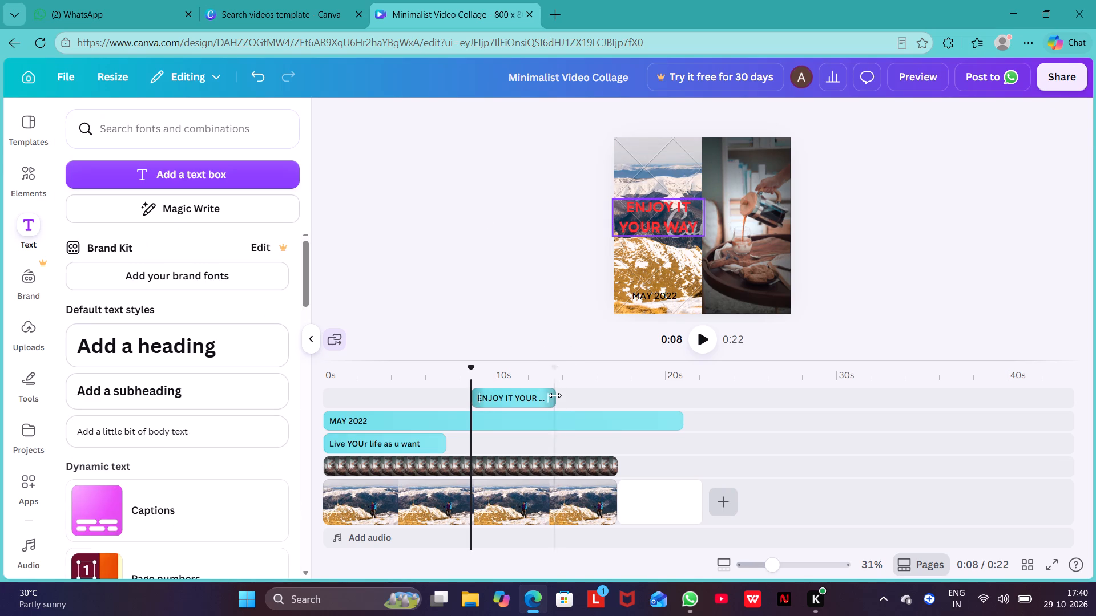
# Extend the "ENJOY IT YOUR WAY" heading to 8.5 seconds, in line with the end of the mountain photo page.
pyautogui.moveTo(555, 395); pyautogui.dragTo(609, 396)
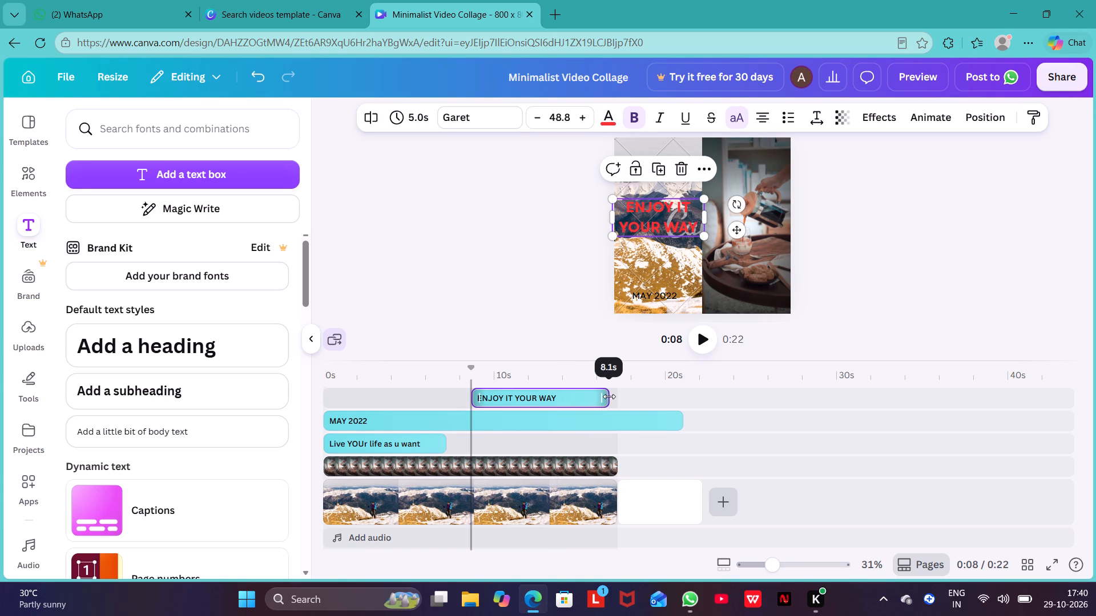
pyautogui.moveTo(609, 396); pyautogui.dragTo(613, 396)
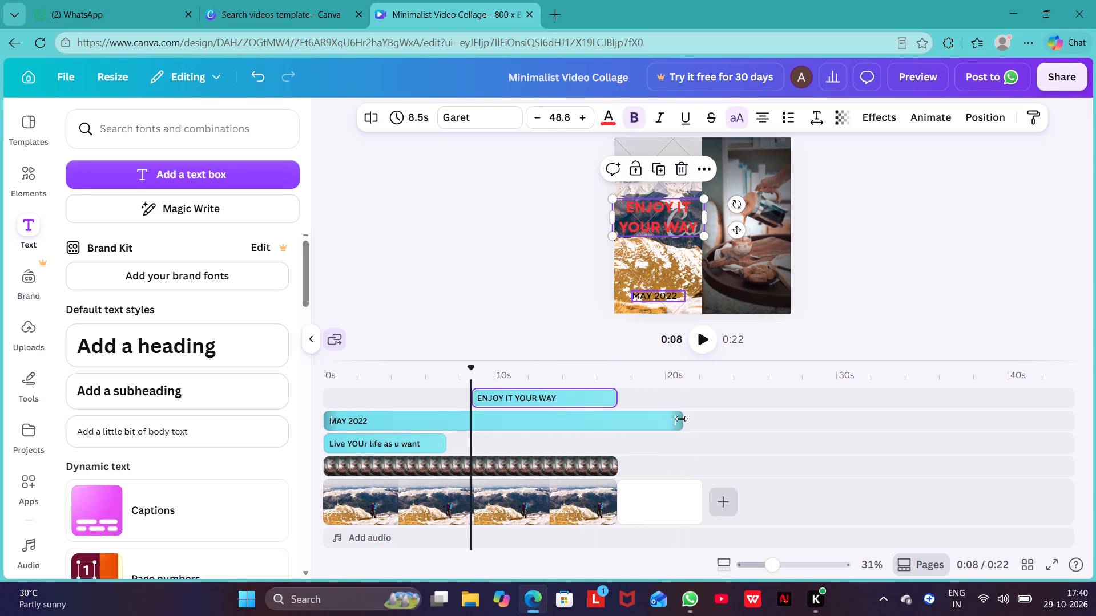
# Shorten the "MAY 2022" text layer to 17.6 seconds on the timeline.
pyautogui.moveTo(681, 419); pyautogui.dragTo(623, 417)
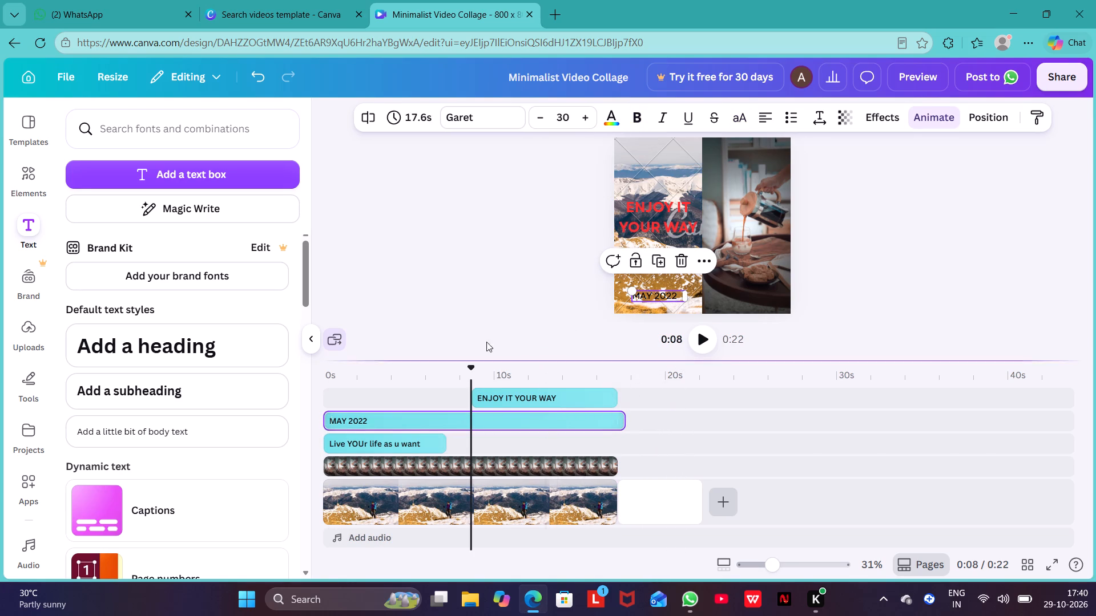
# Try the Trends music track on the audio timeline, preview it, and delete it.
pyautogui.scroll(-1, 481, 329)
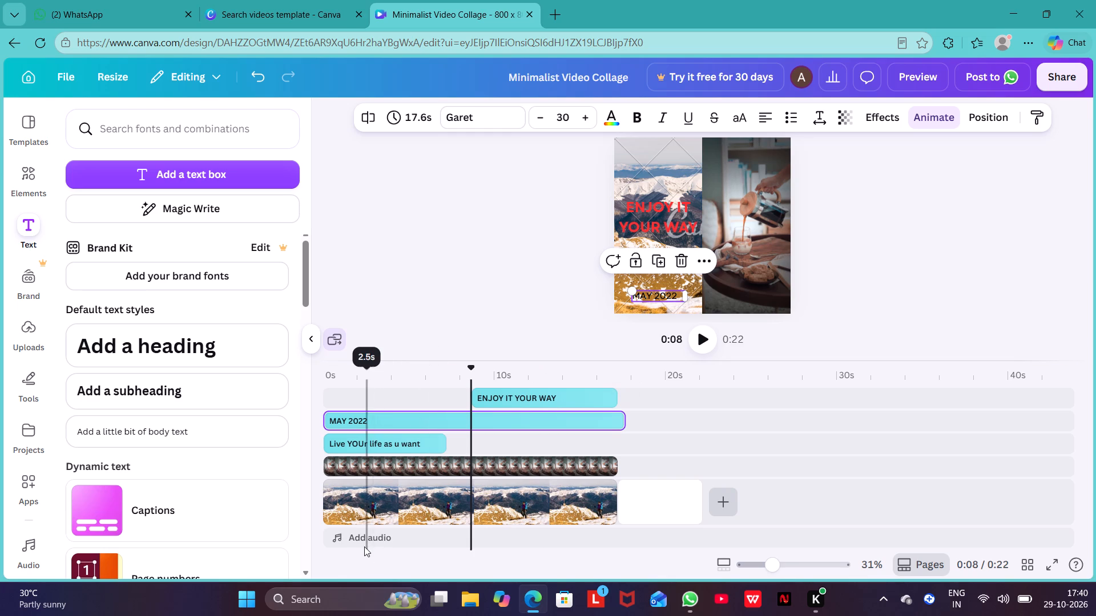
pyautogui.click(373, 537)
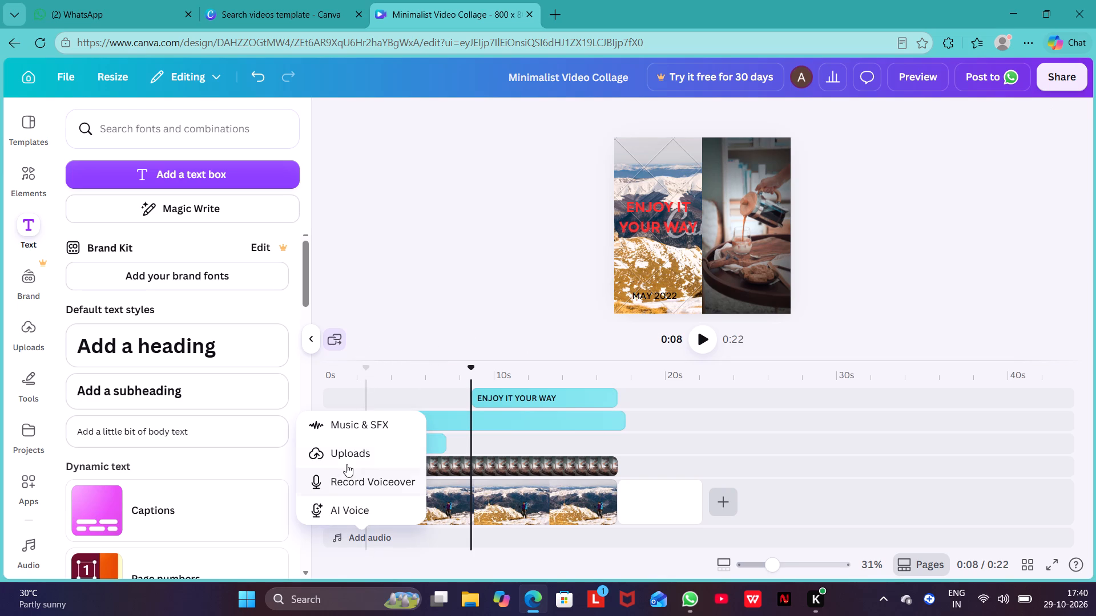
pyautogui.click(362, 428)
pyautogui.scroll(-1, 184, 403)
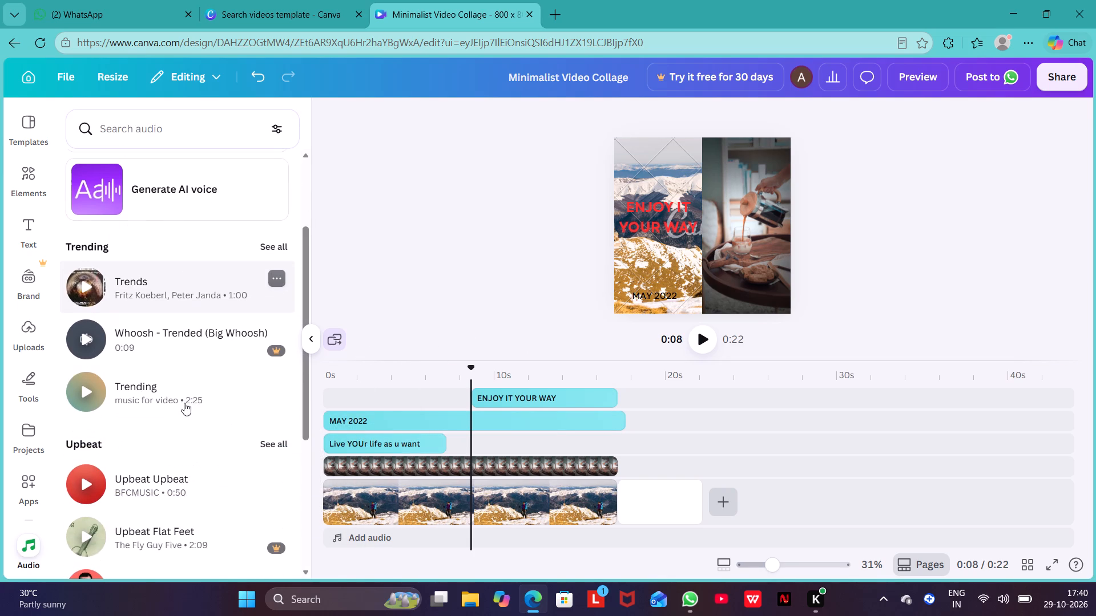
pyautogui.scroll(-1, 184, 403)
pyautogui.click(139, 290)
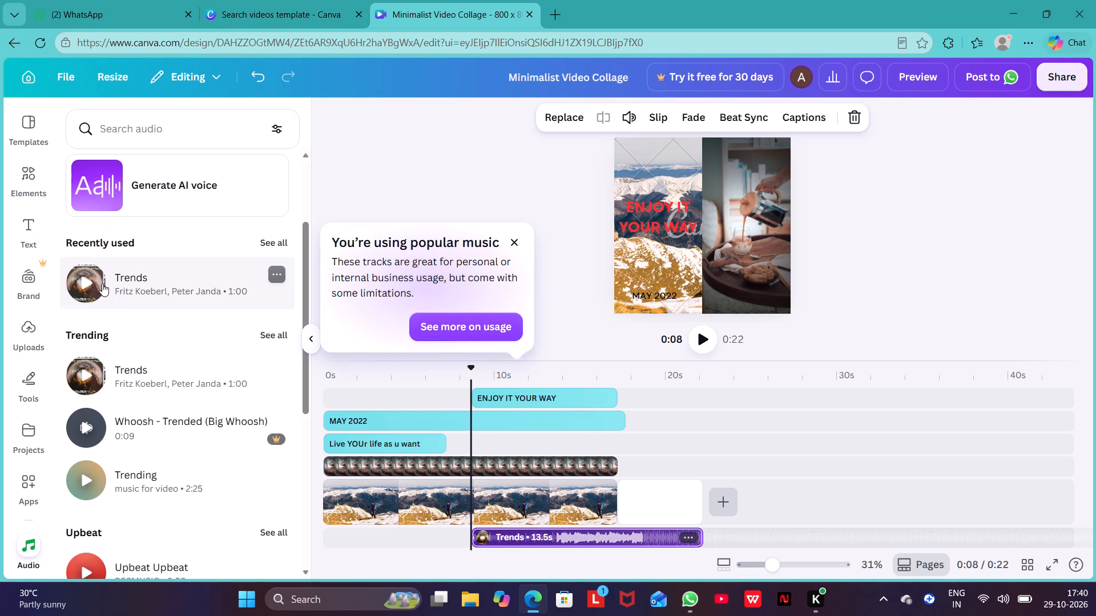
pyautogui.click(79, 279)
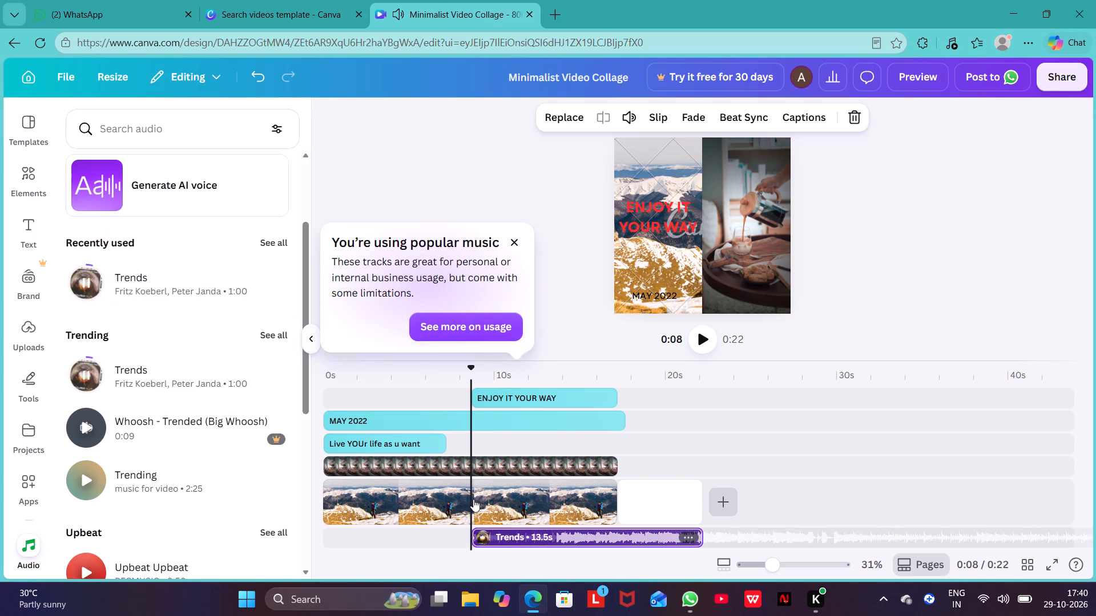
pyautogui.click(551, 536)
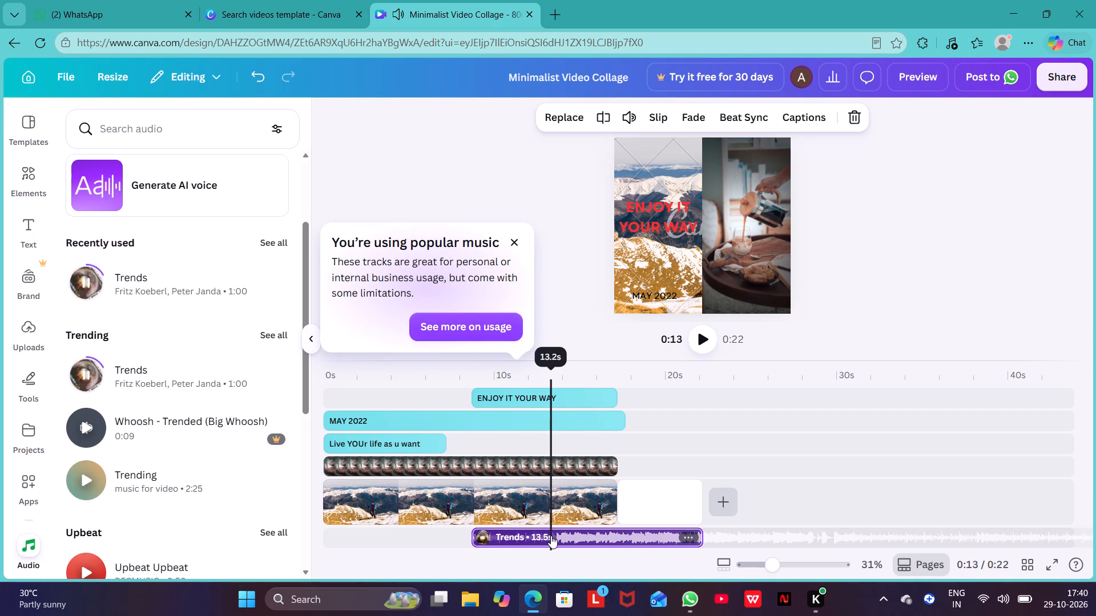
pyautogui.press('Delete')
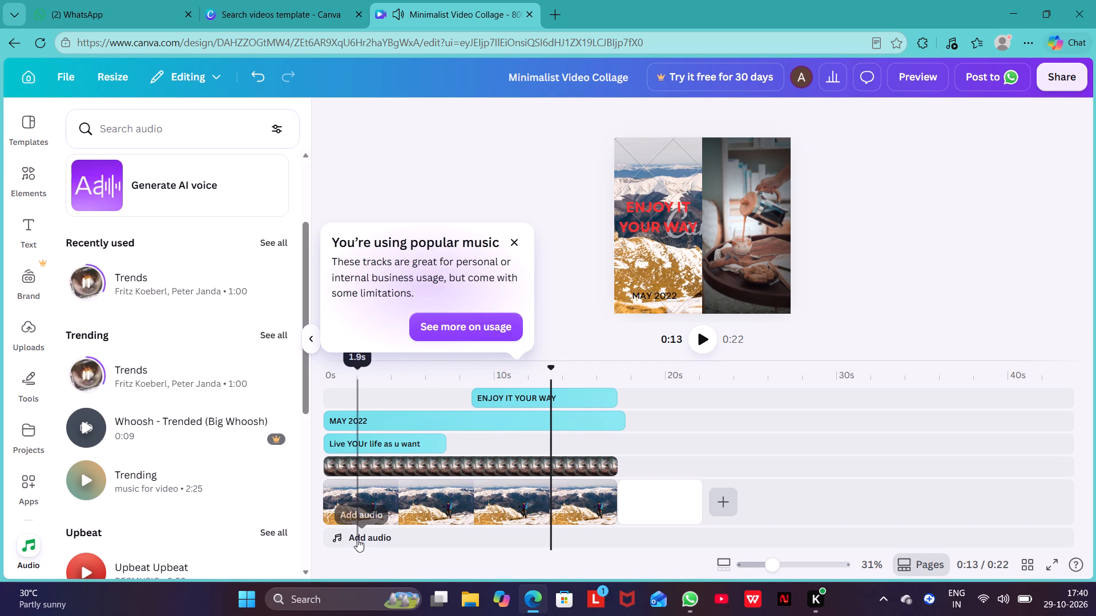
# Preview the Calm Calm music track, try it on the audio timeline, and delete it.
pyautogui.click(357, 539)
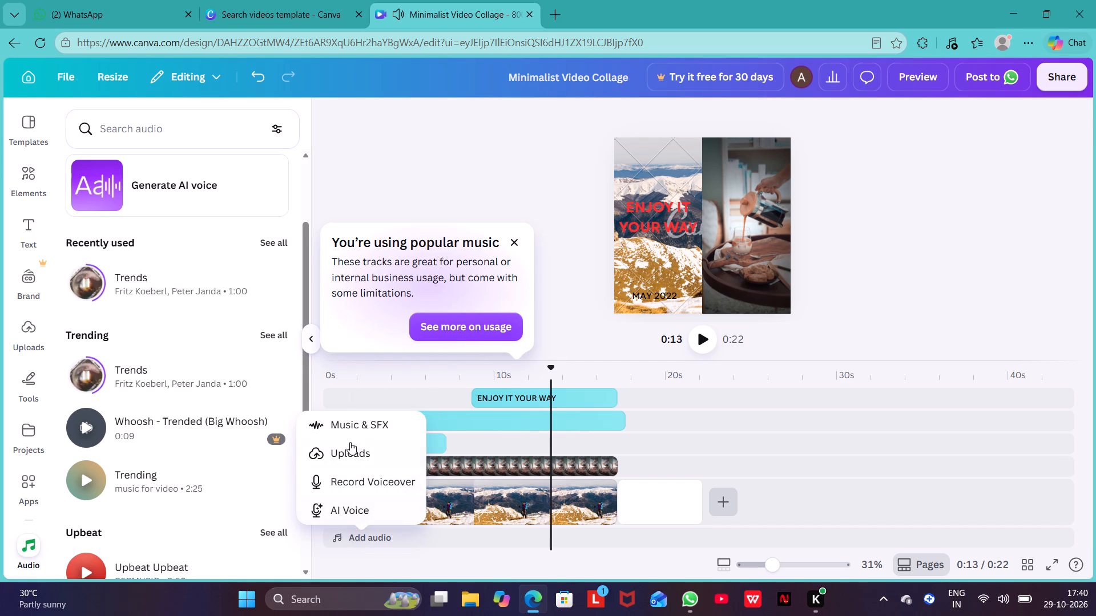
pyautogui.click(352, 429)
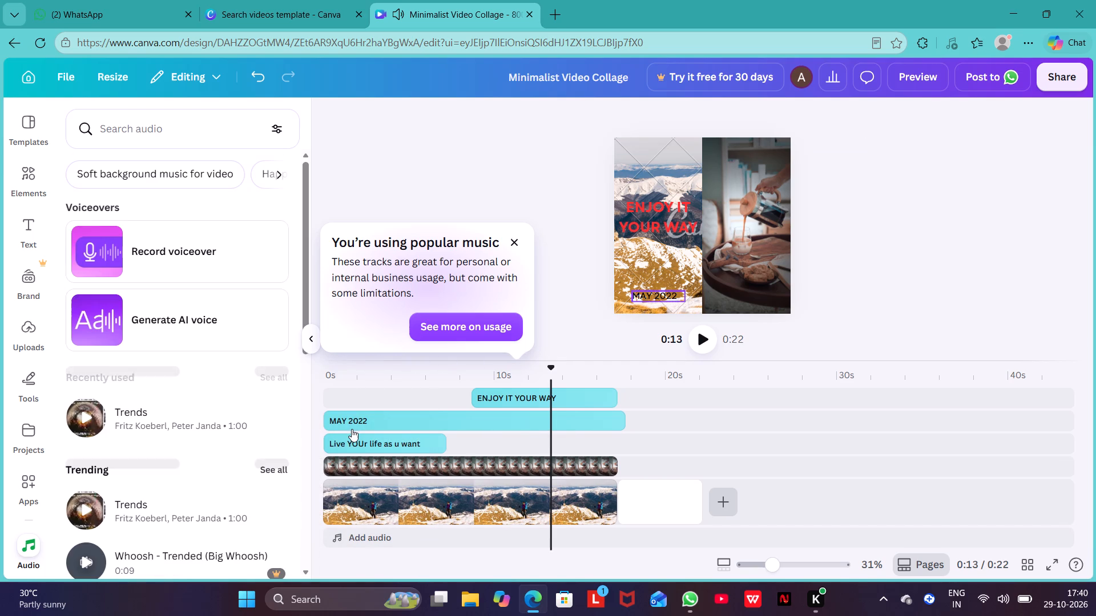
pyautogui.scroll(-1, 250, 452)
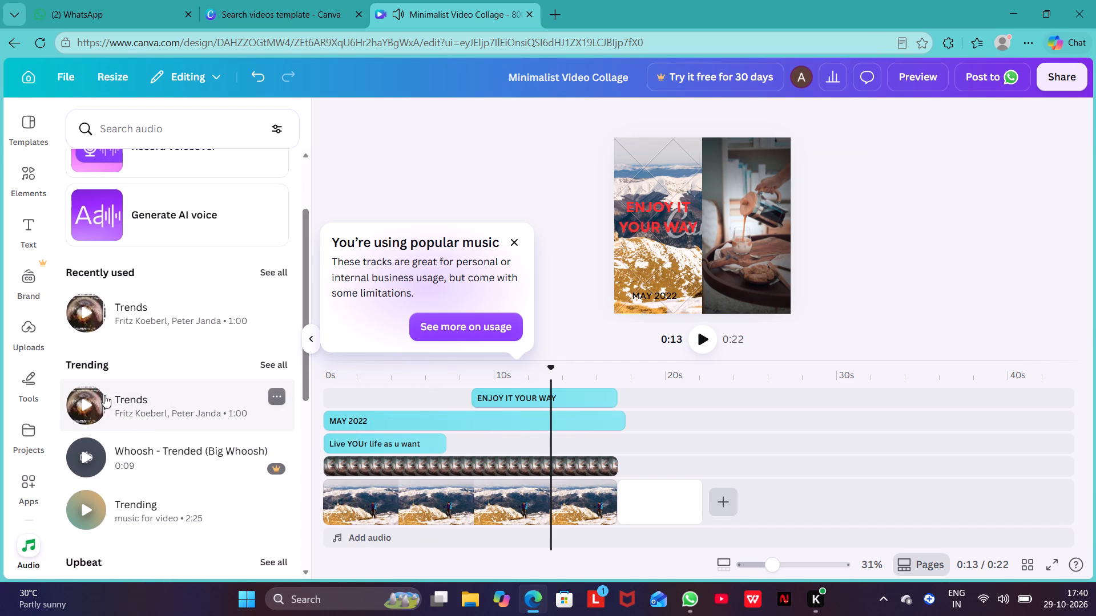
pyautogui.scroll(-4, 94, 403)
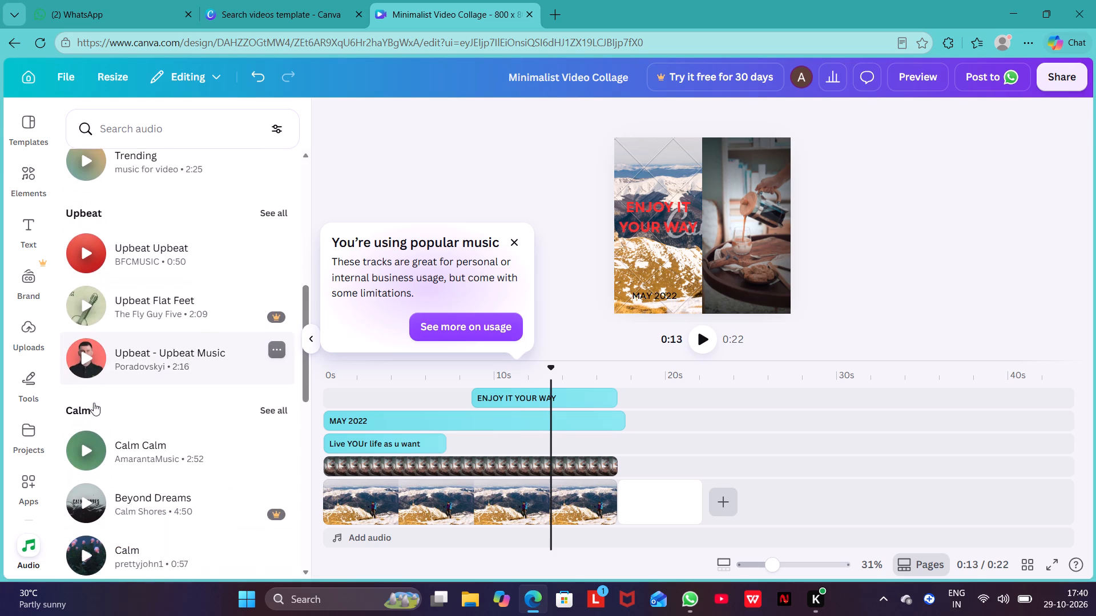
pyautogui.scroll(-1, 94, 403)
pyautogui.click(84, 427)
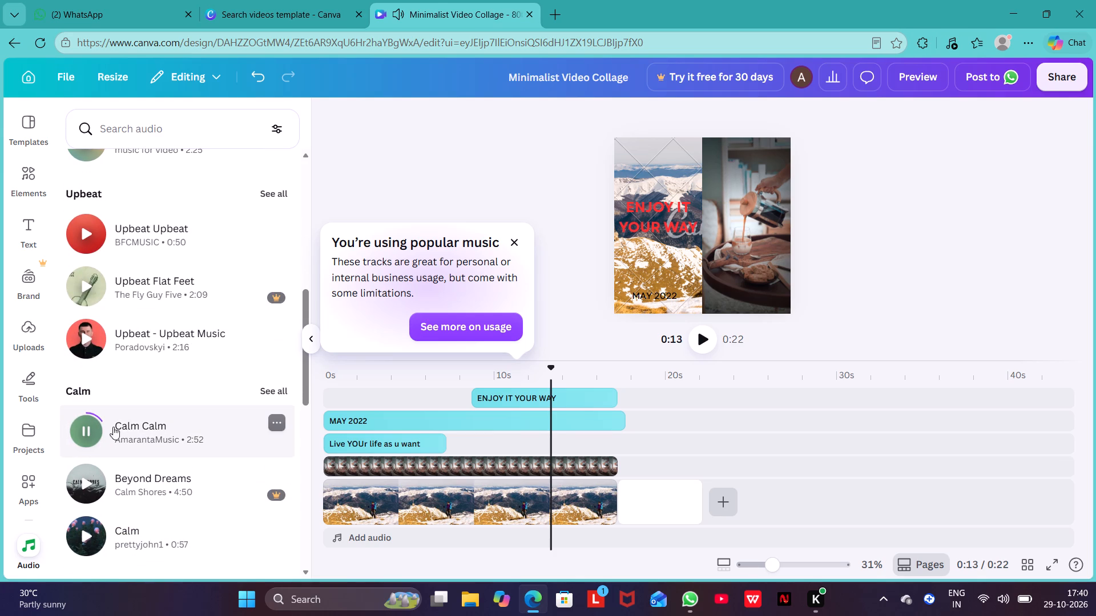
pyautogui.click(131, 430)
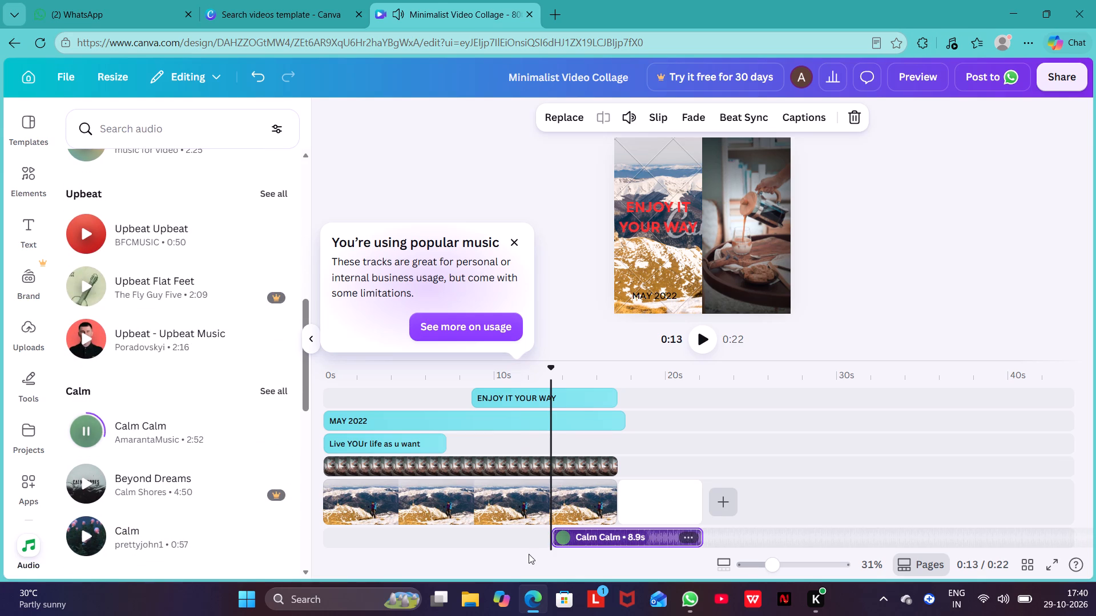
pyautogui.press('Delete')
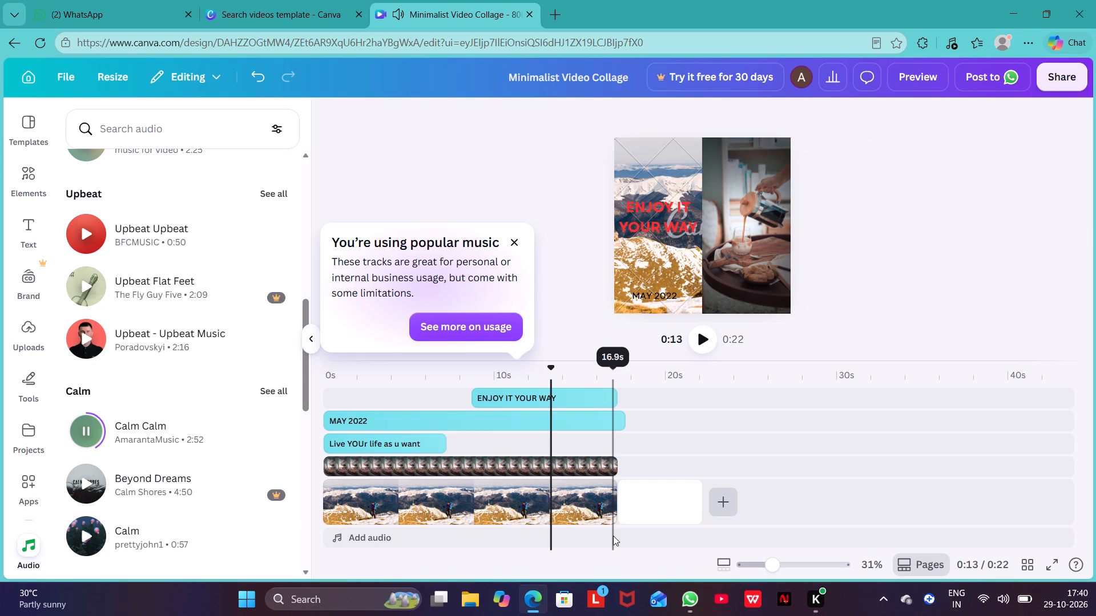
# Place two copies of the Calm Calm music track on the audio timeline, starting from the beginning of the video.
pyautogui.moveTo(553, 367); pyautogui.dragTo(545, 367)
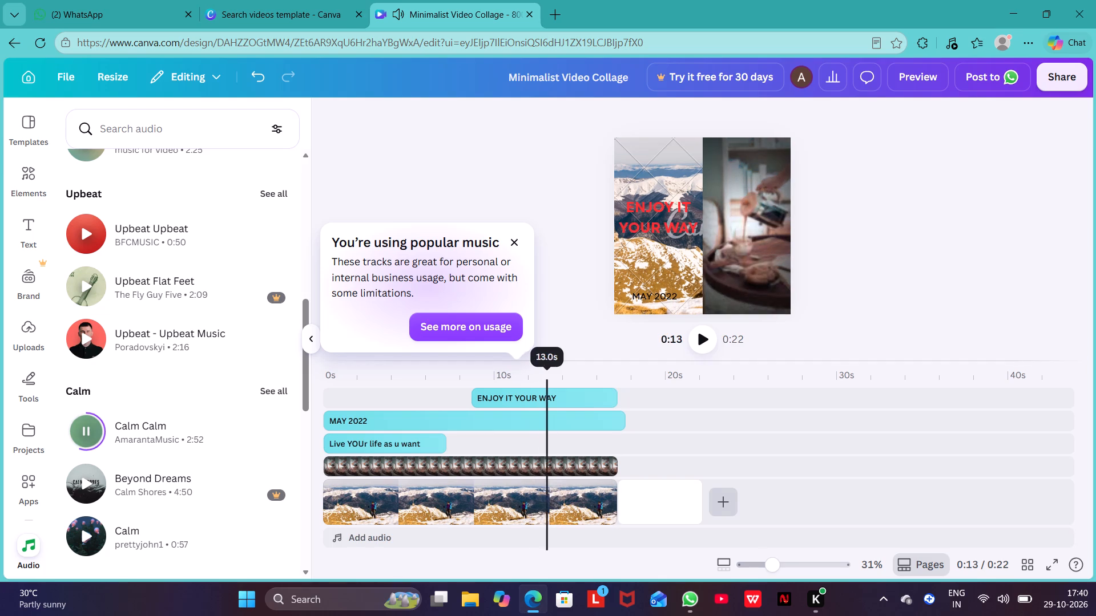
pyautogui.moveTo(545, 367); pyautogui.dragTo(327, 380)
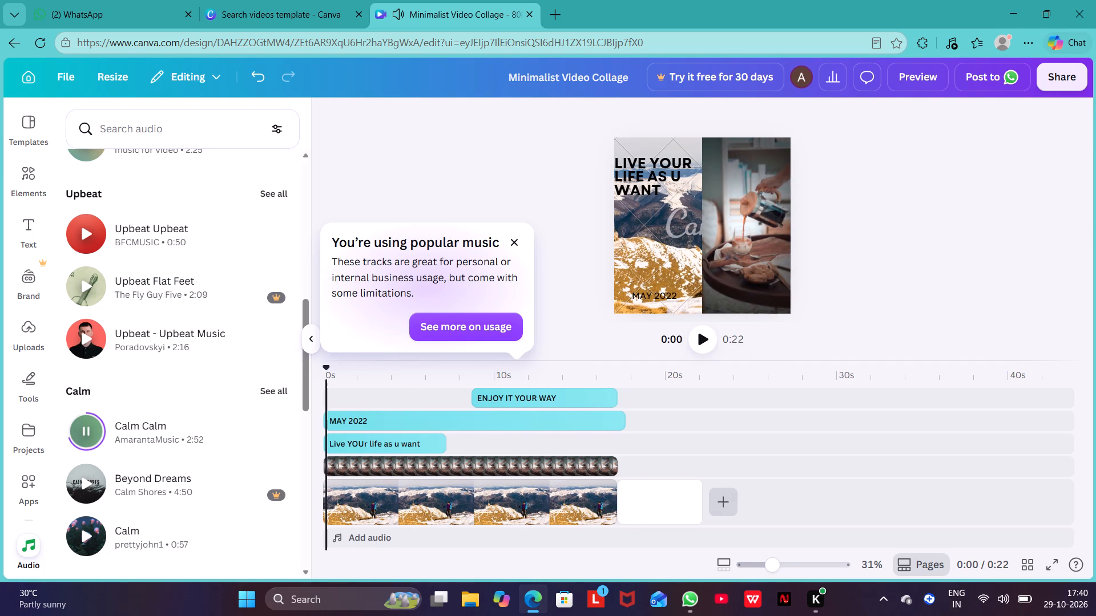
pyautogui.doubleClick(146, 428)
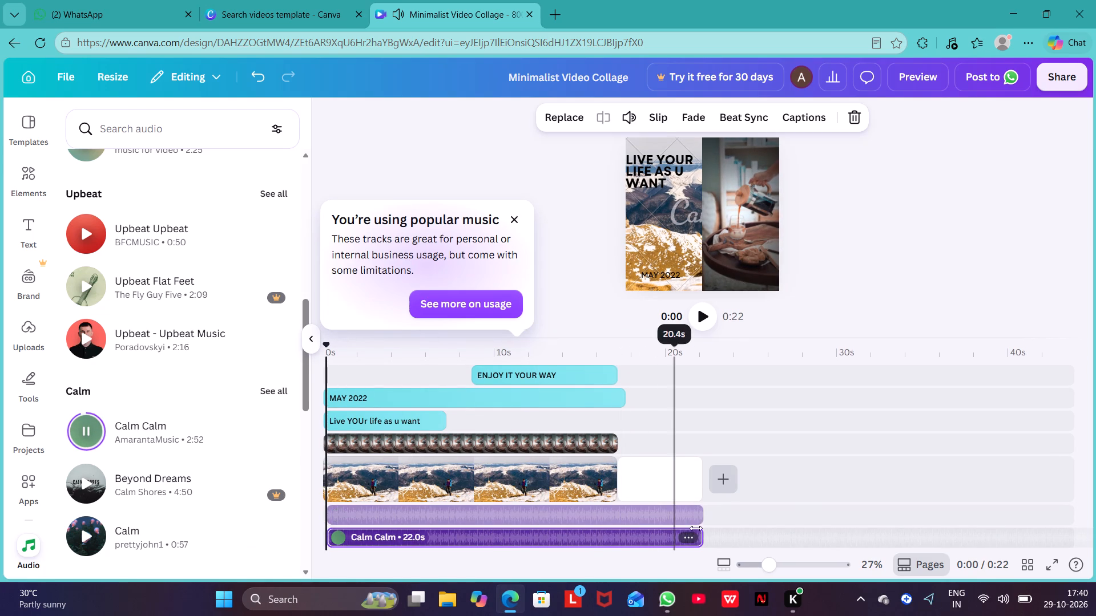
# Trim both Calm Calm audio tracks so they finish in line with the end of the mountain photo page.
pyautogui.moveTo(703, 538); pyautogui.dragTo(703, 538)
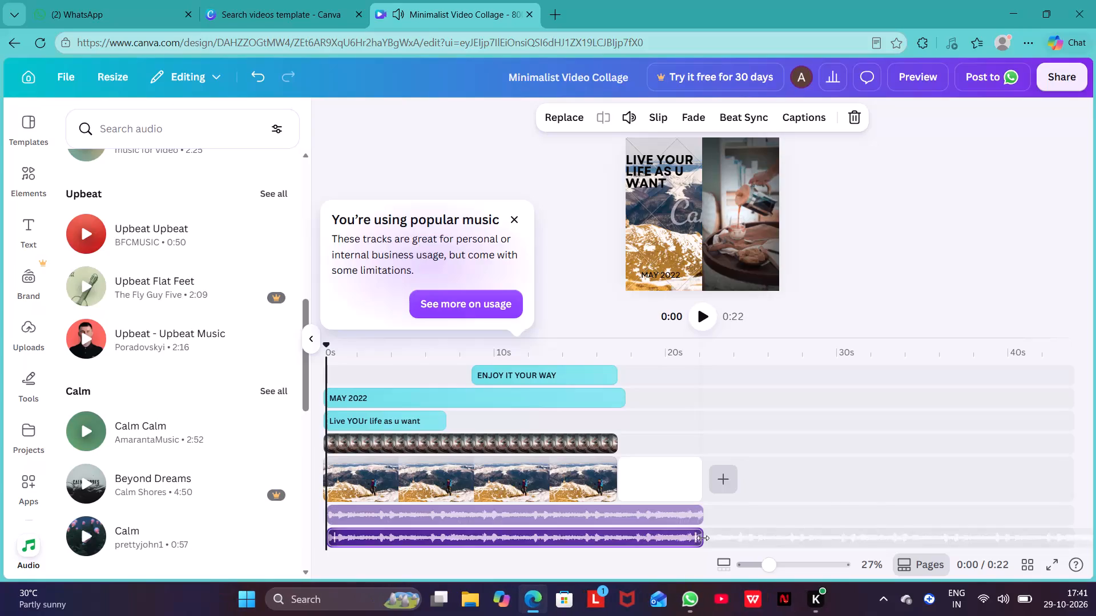
pyautogui.moveTo(703, 538); pyautogui.dragTo(631, 529)
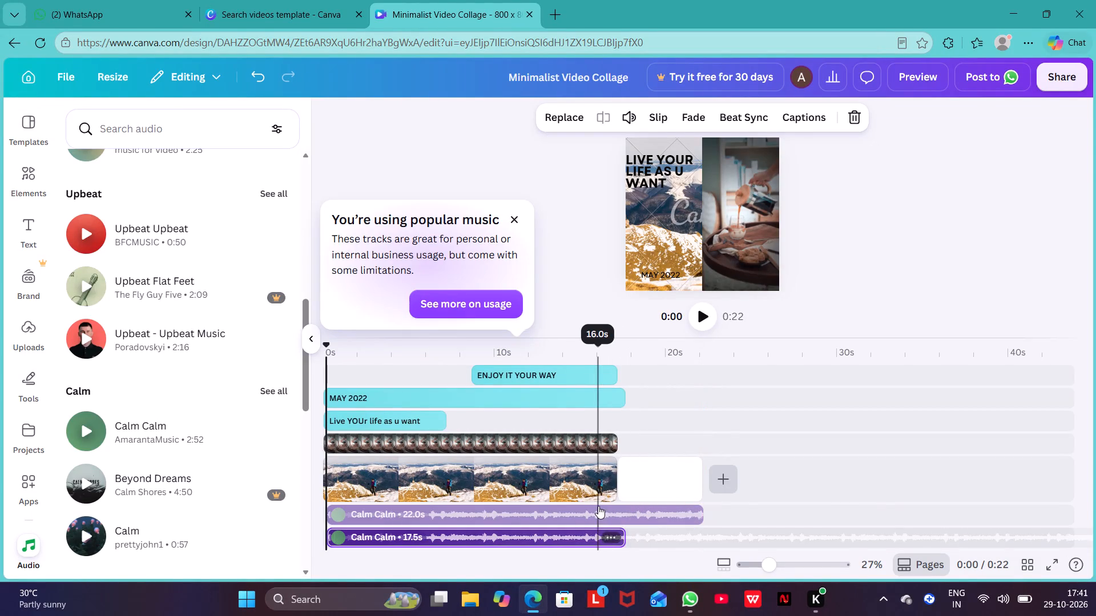
pyautogui.click(598, 506)
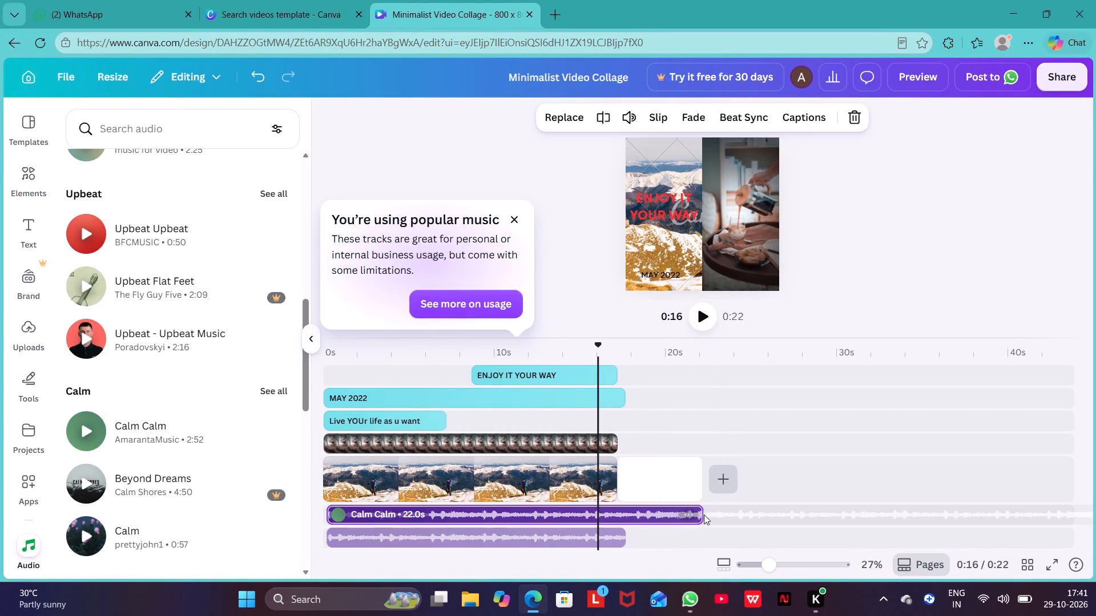
pyautogui.moveTo(701, 513); pyautogui.dragTo(599, 504)
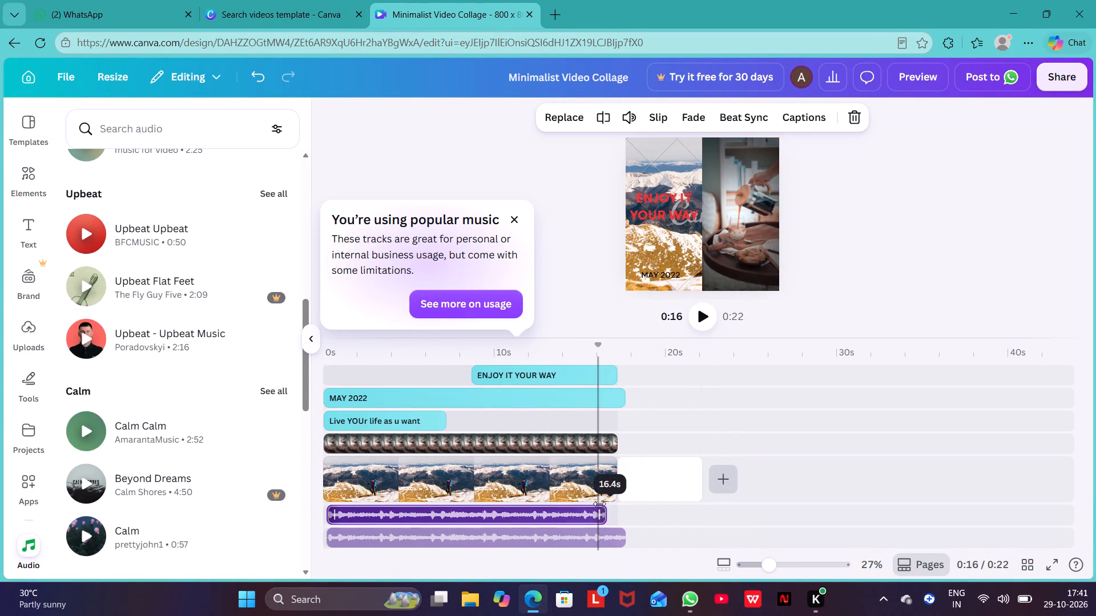
pyautogui.moveTo(599, 504); pyautogui.dragTo(598, 504)
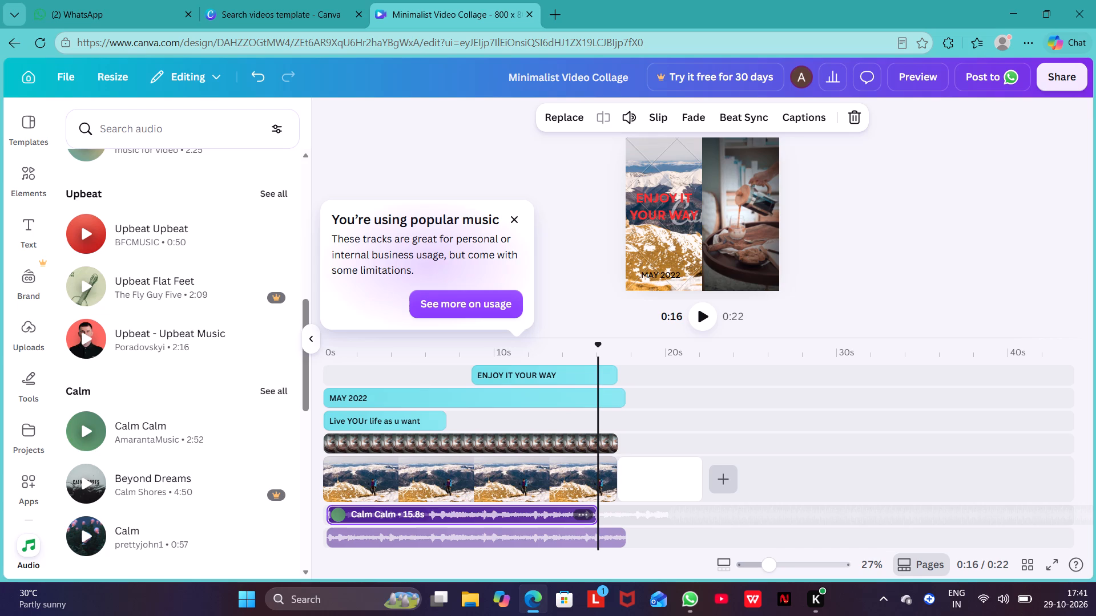
pyautogui.moveTo(596, 345); pyautogui.dragTo(610, 341)
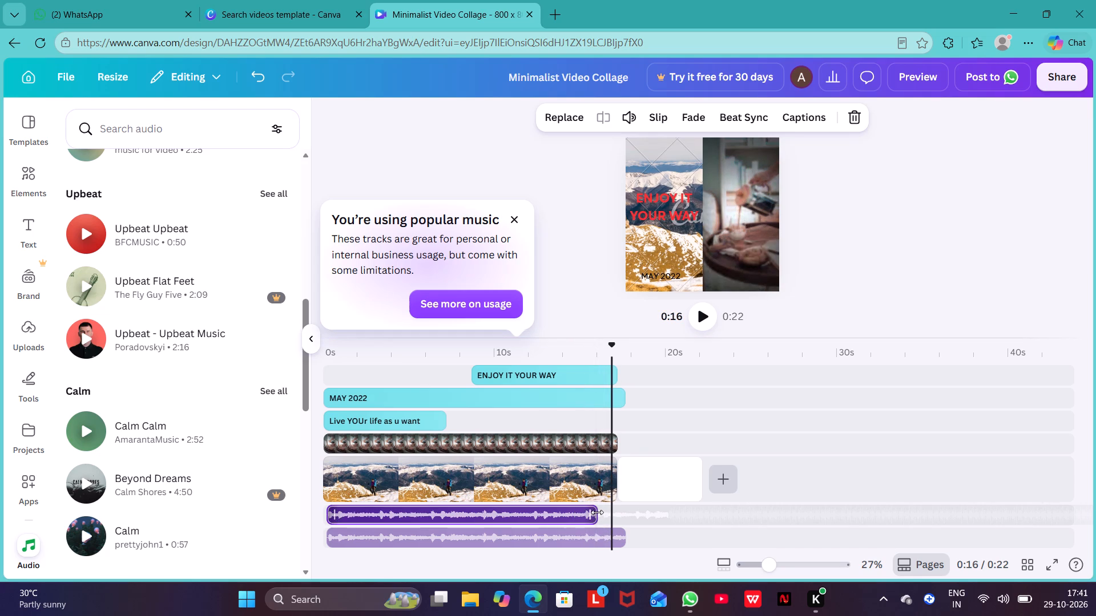
pyautogui.moveTo(597, 513); pyautogui.dragTo(615, 512)
pyautogui.moveTo(624, 537); pyautogui.dragTo(619, 537)
pyautogui.click(573, 295)
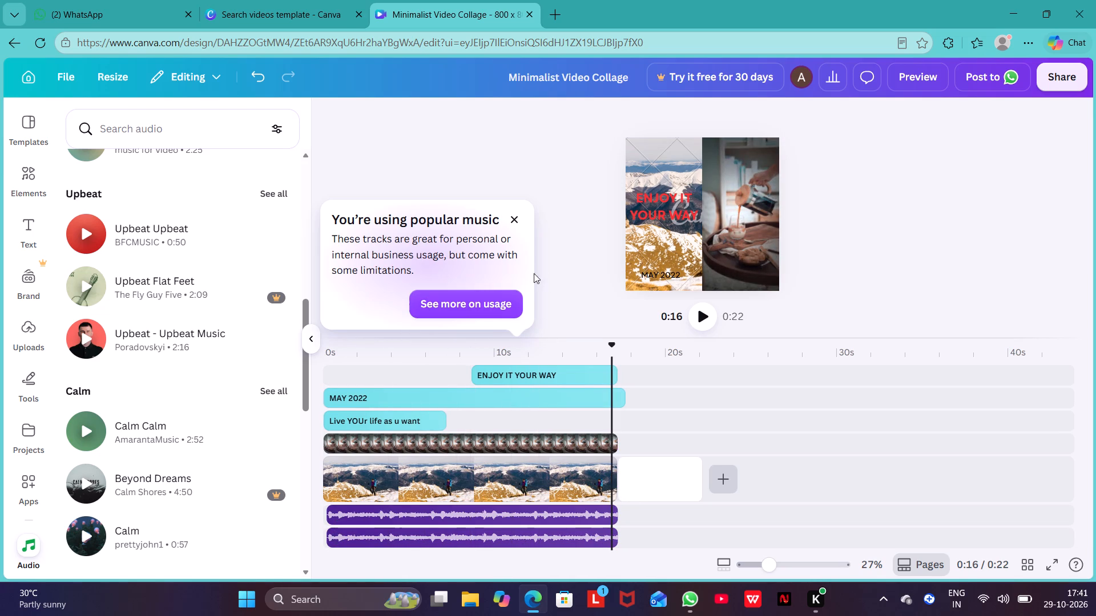
# Dismiss the notice about using popular music and its licensing information.
pyautogui.click(513, 224)
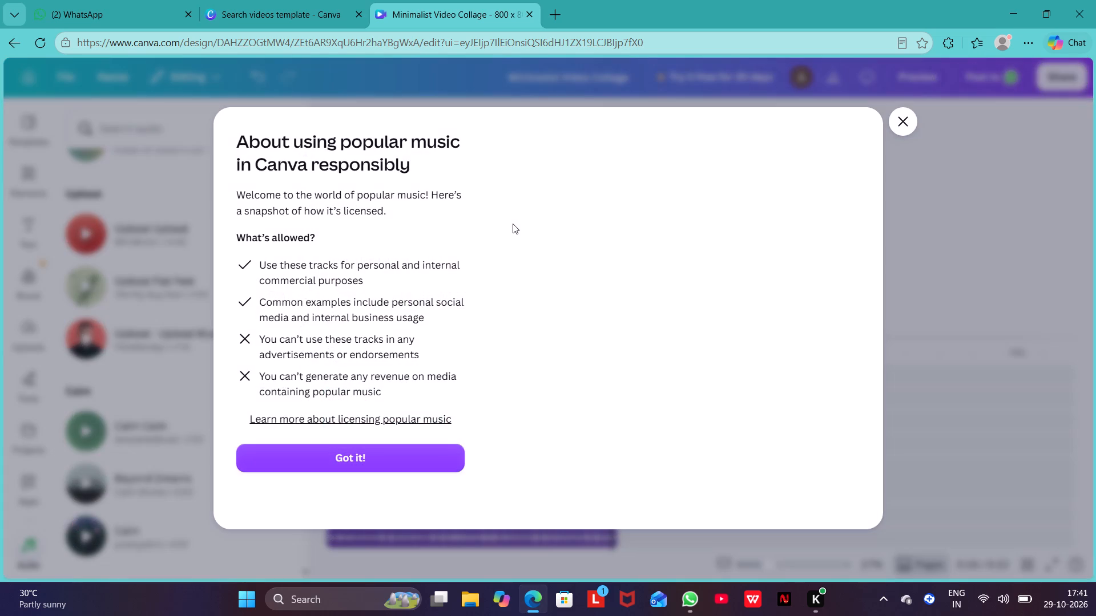
pyautogui.click(898, 127)
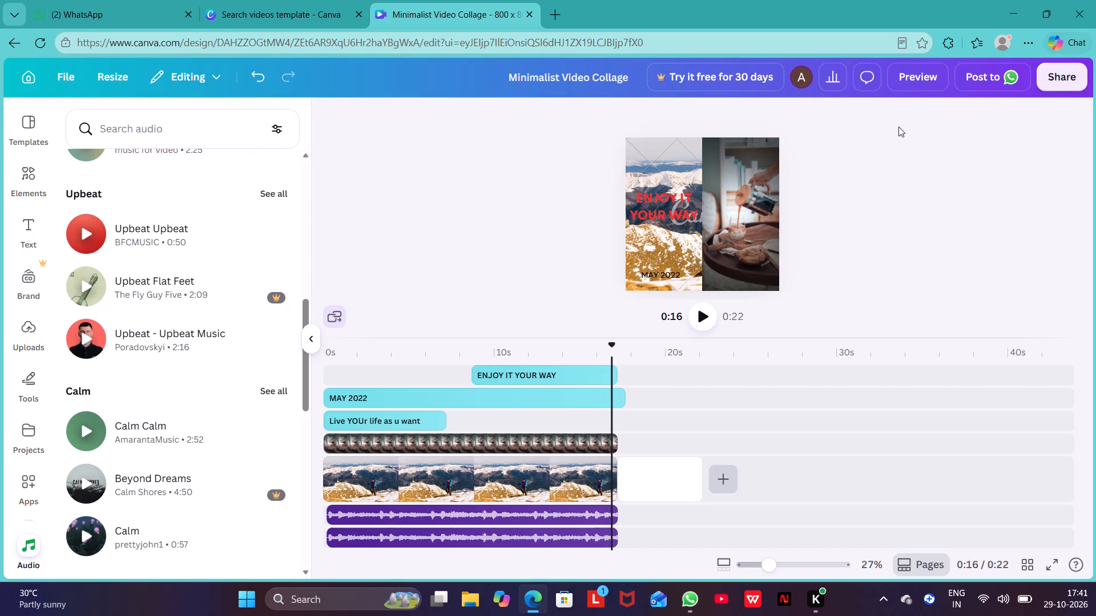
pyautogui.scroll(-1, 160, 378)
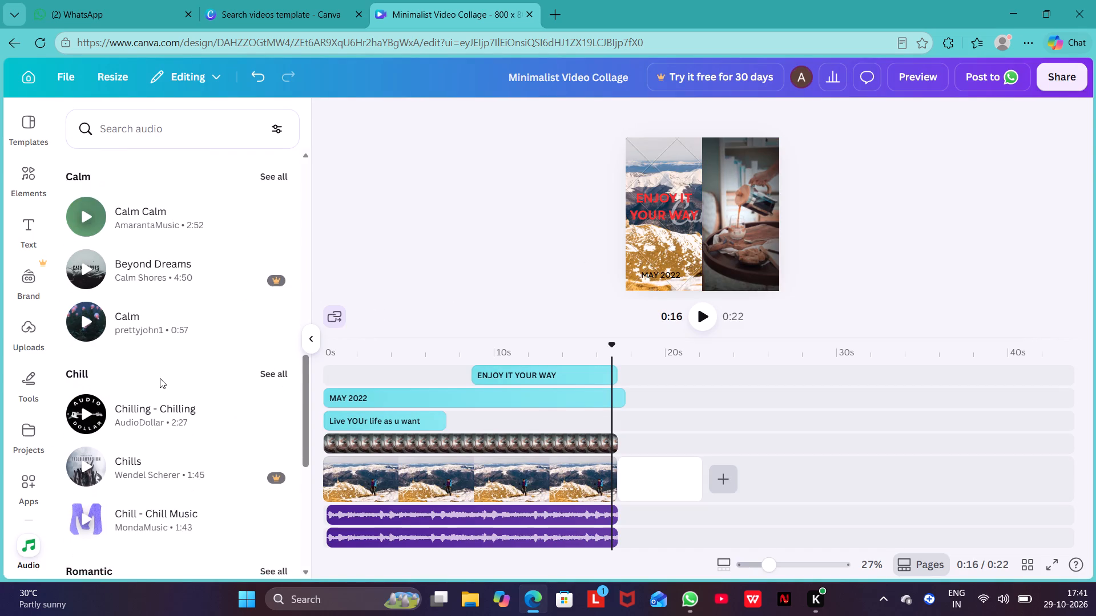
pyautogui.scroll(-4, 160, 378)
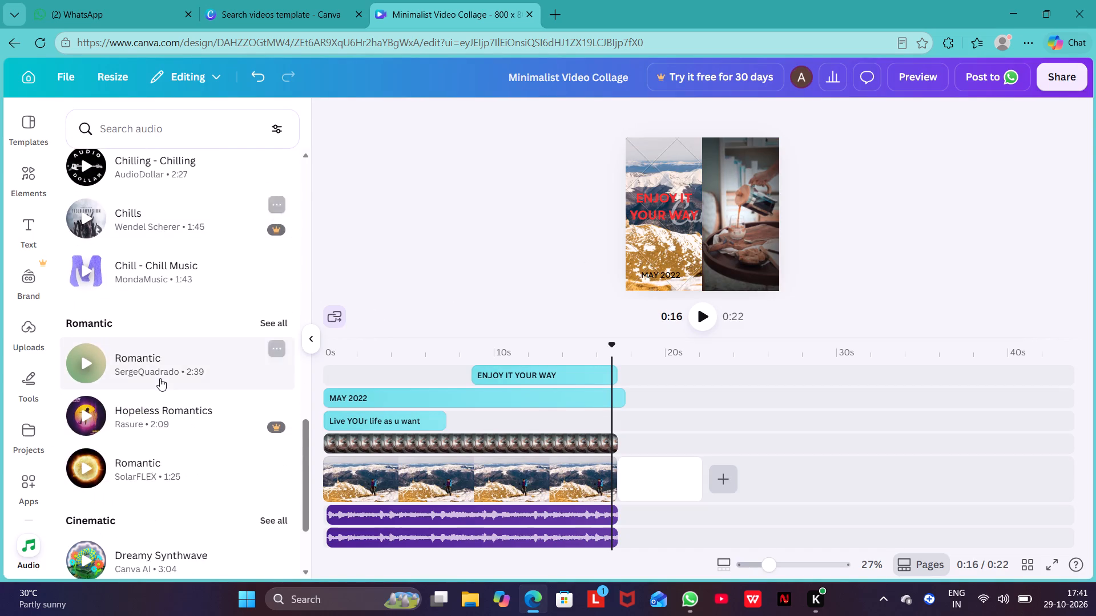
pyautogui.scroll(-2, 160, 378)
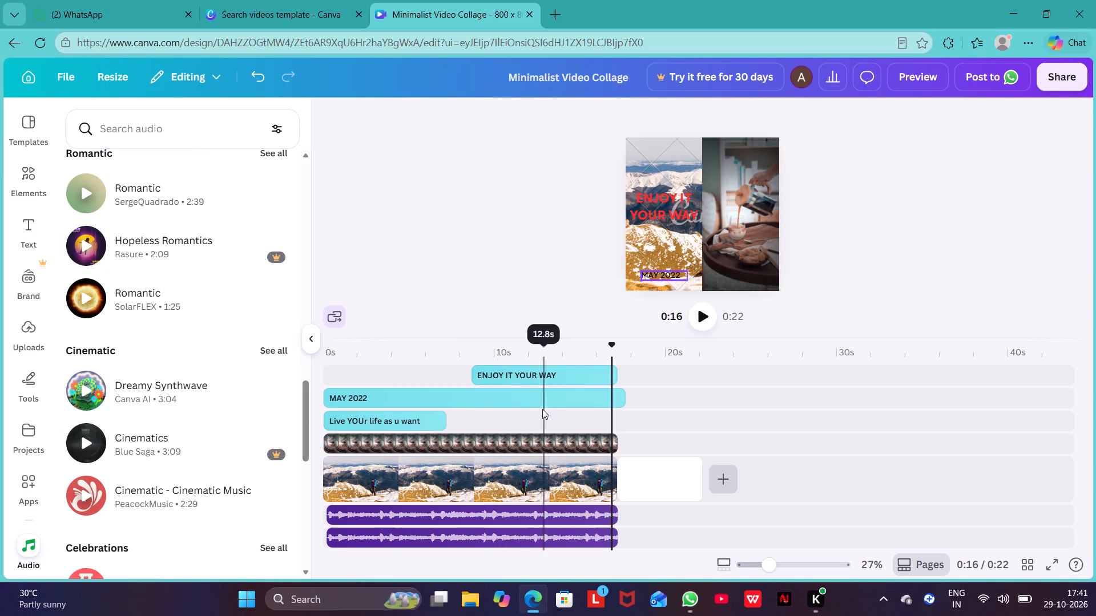
# Delete the coffee-pouring video layer from the timeline.
pyautogui.click(518, 437)
pyautogui.press('Delete')
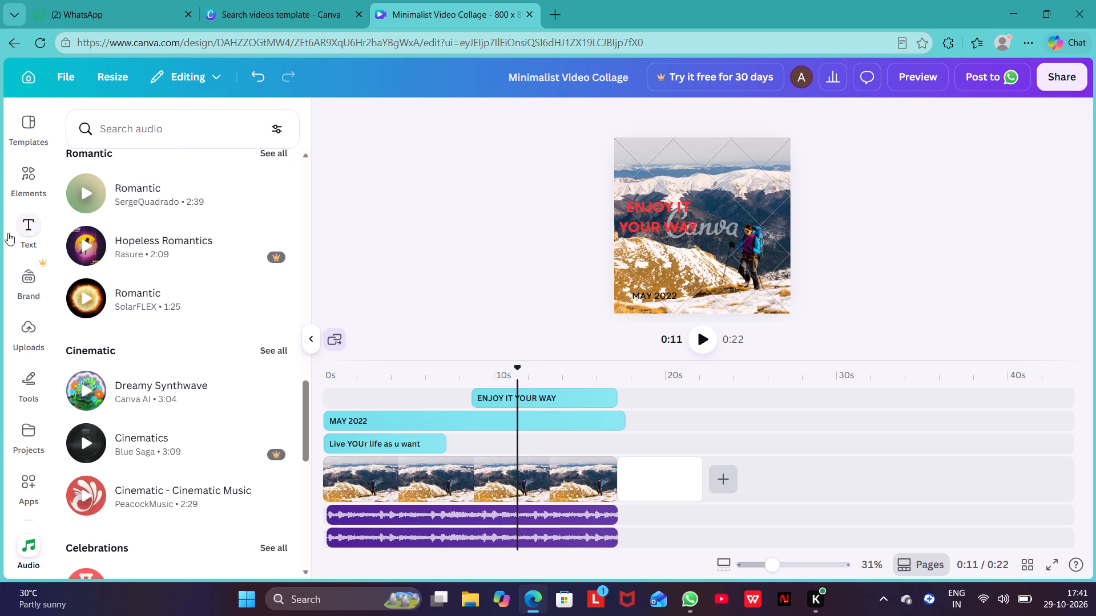
# Search the elements for "enjoying life" and add the 25-second video of a woman waving a scarf against the sky.
pyautogui.click(15, 189)
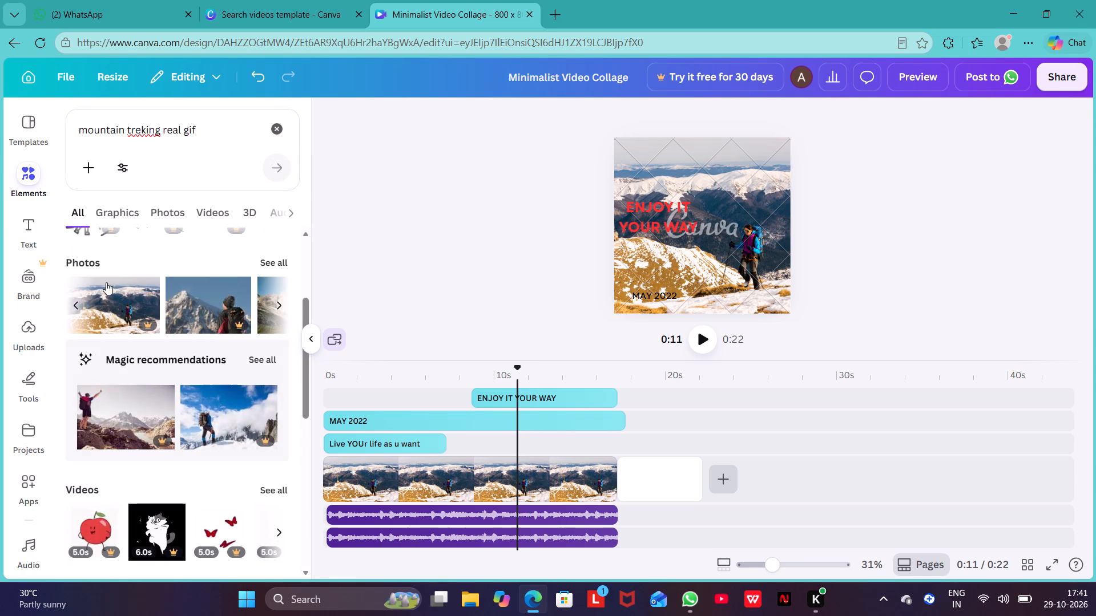
pyautogui.scroll(1, 201, 410)
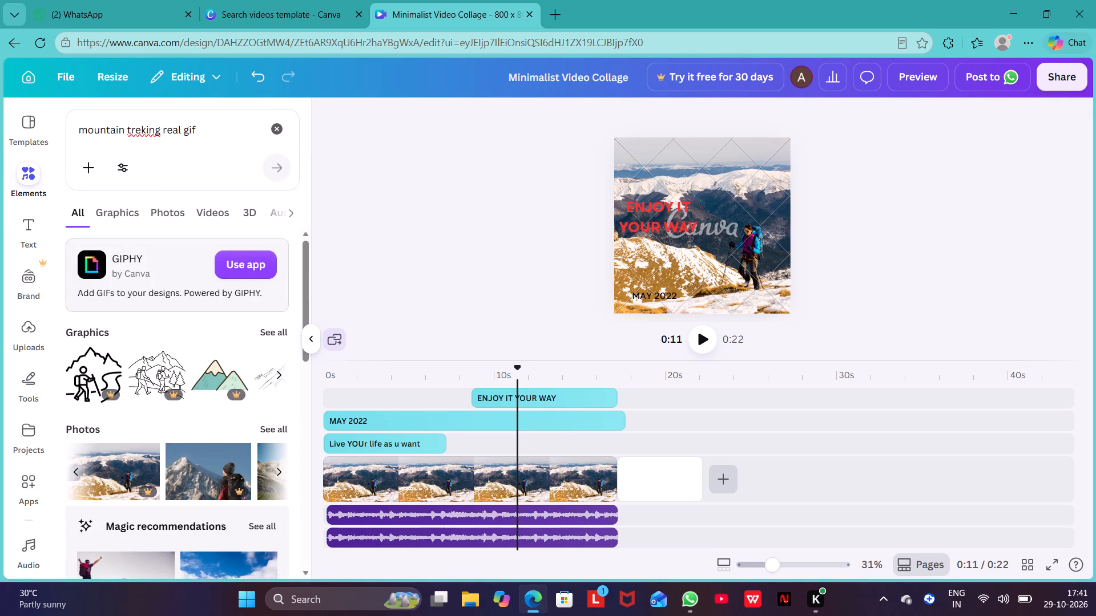
pyautogui.click(278, 127)
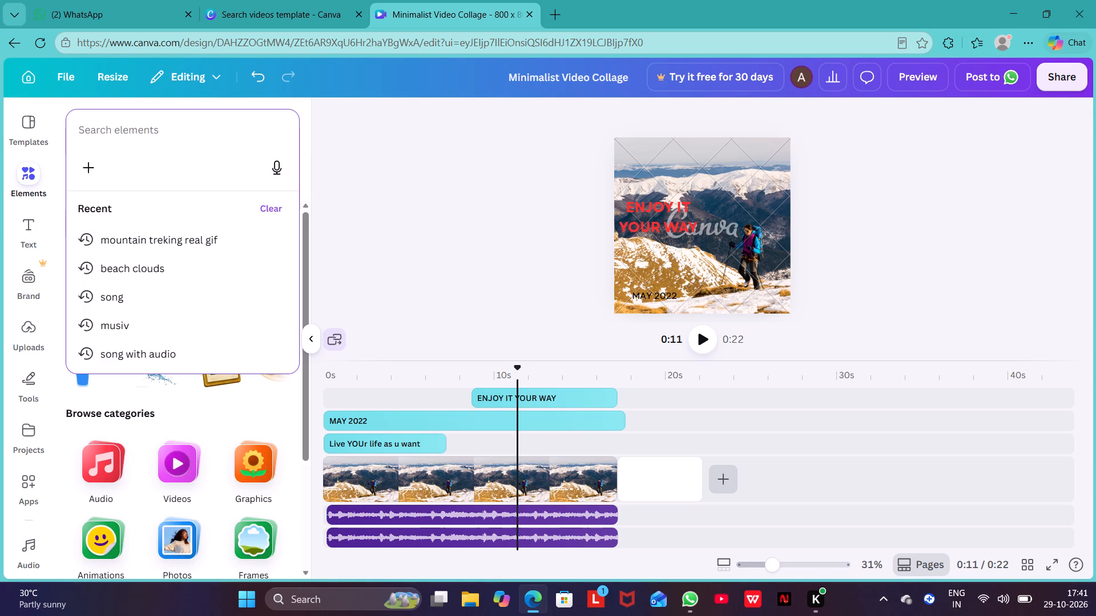
pyautogui.write('eb')
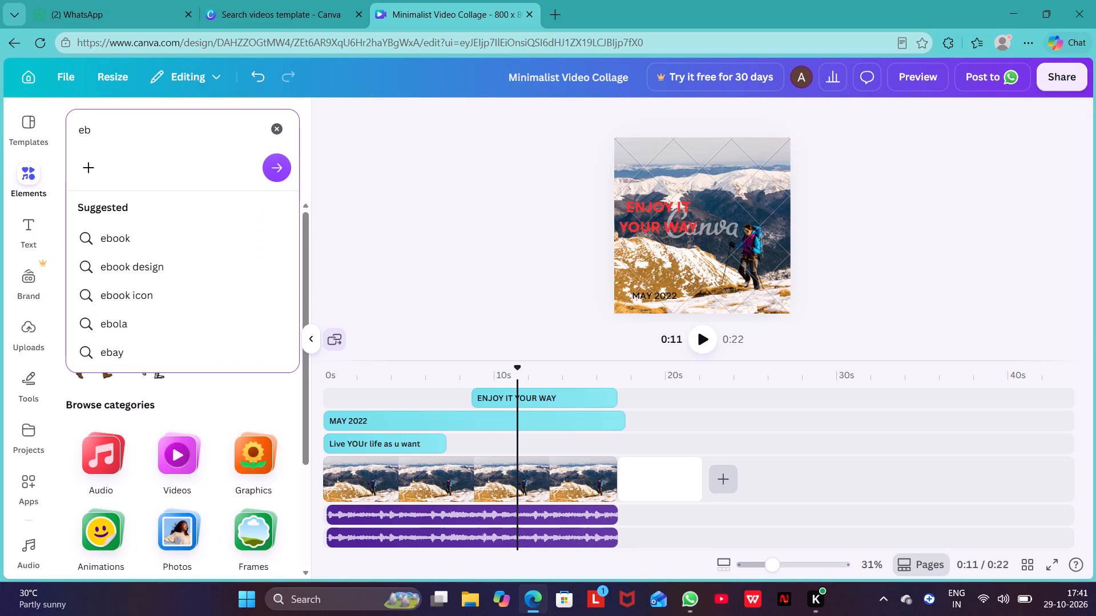
pyautogui.press('BackSpace')
pyautogui.write('njoying life')
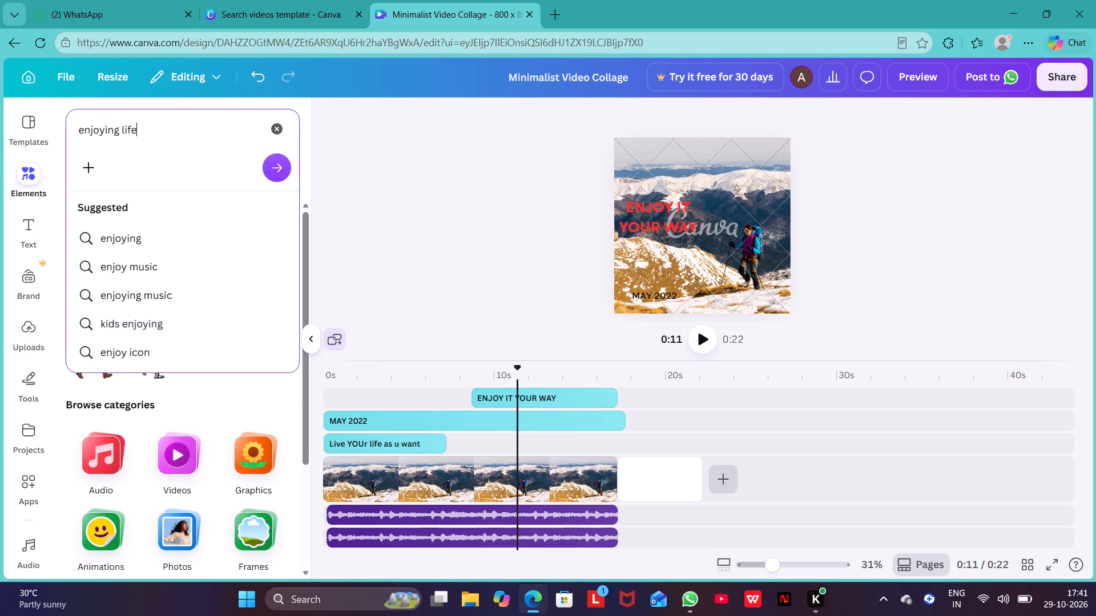
pyautogui.press('Return')
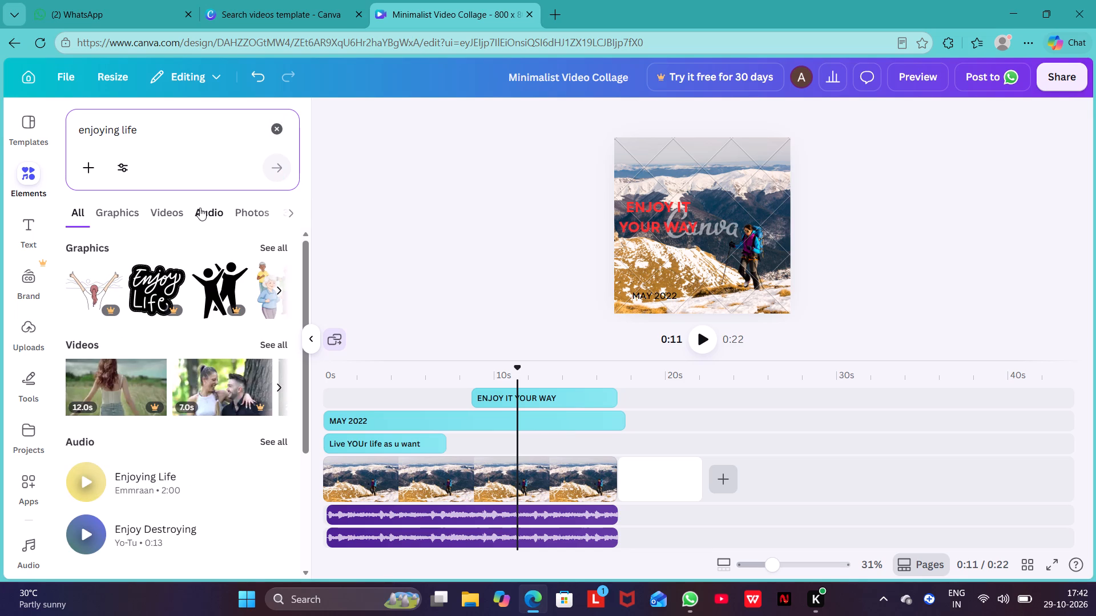
pyautogui.hscroll(-6, 199, 386)
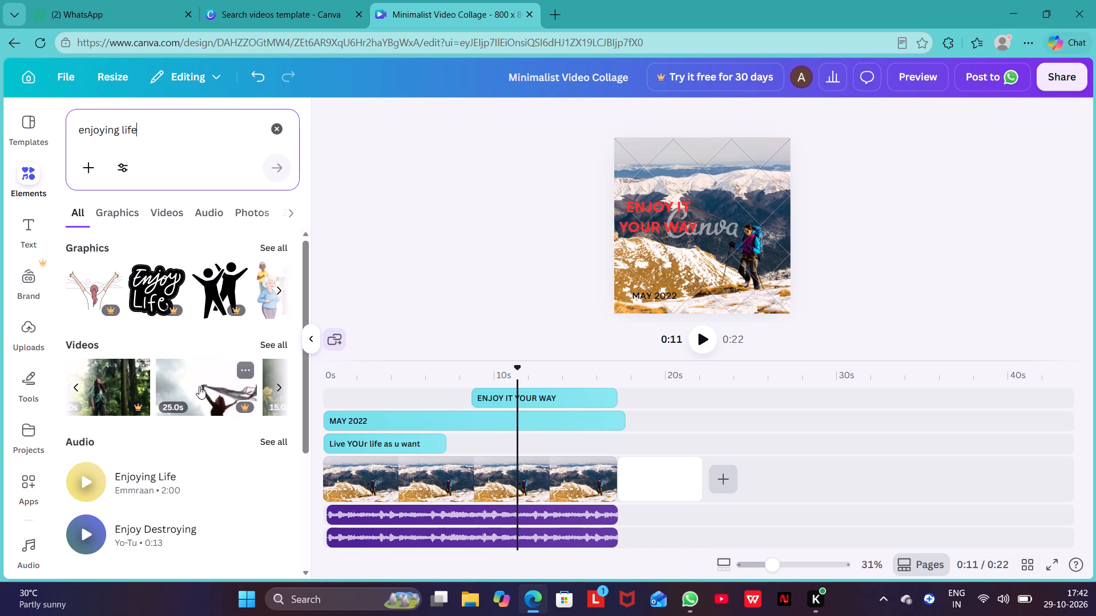
pyautogui.hscroll(-1, 199, 386)
pyautogui.click(155, 394)
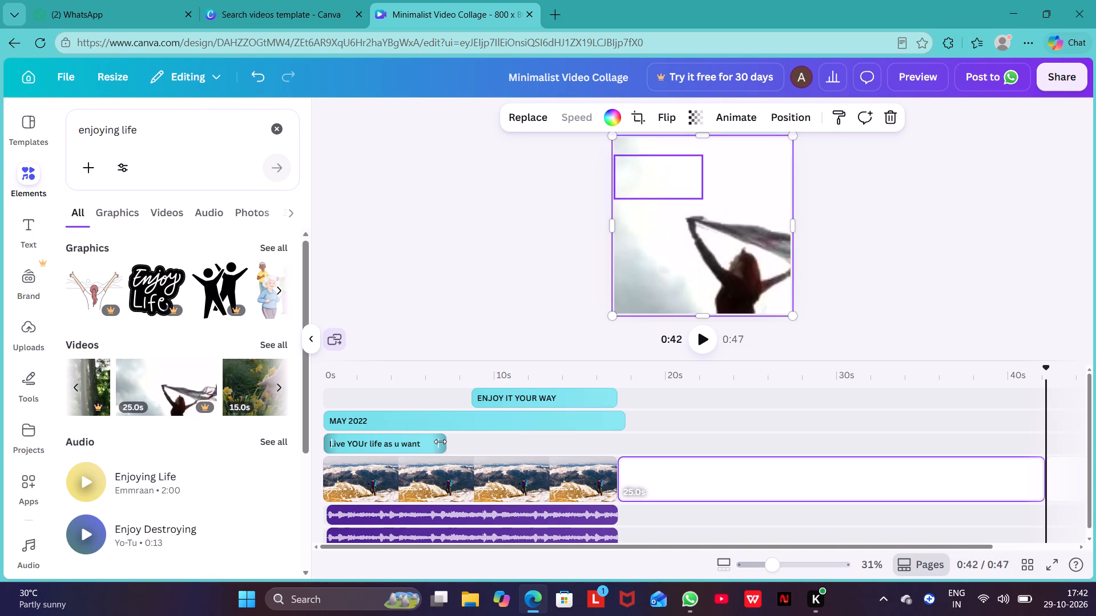
# Move the scarf video onto its own layer above the mountain photo, starting at 0 seconds, and trim it to 17.6 seconds.
pyautogui.moveTo(688, 471); pyautogui.dragTo(557, 451)
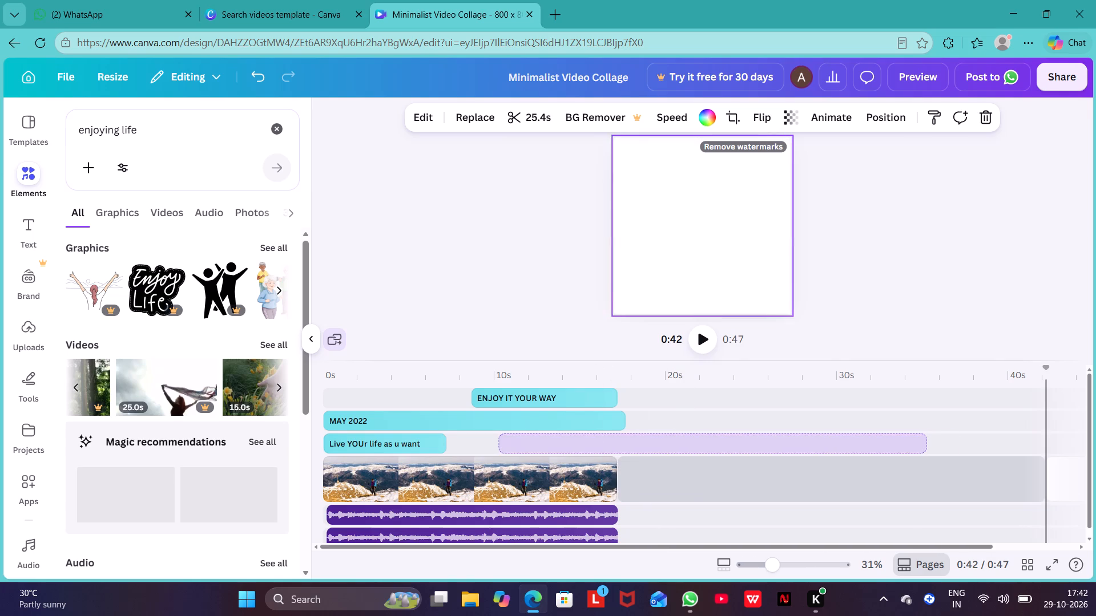
pyautogui.moveTo(557, 451); pyautogui.dragTo(478, 449)
pyautogui.moveTo(545, 442); pyautogui.dragTo(465, 442)
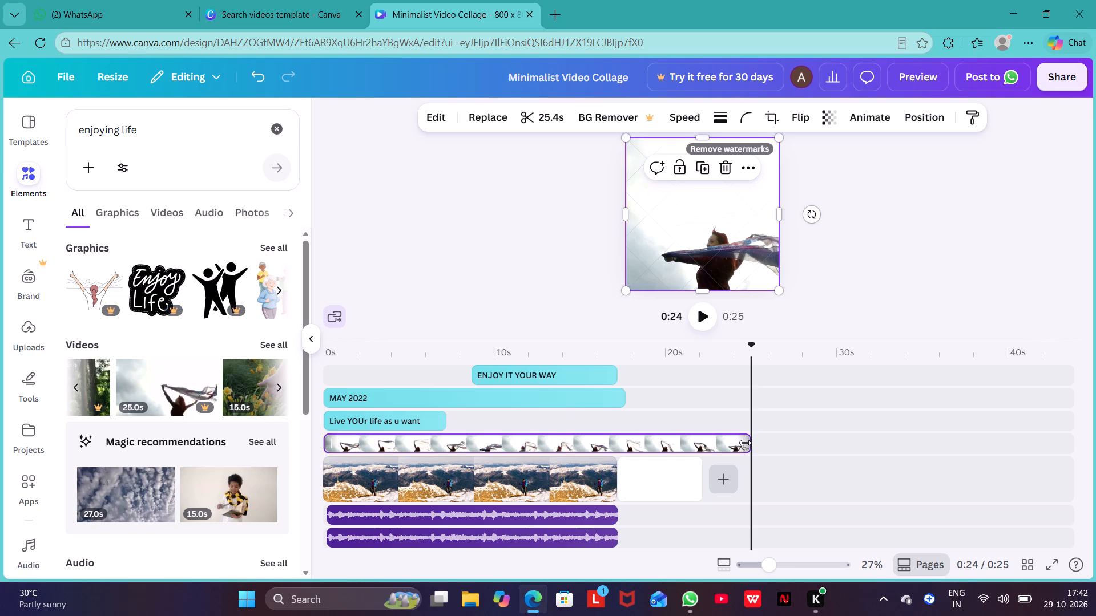
pyautogui.moveTo(745, 443); pyautogui.dragTo(618, 458)
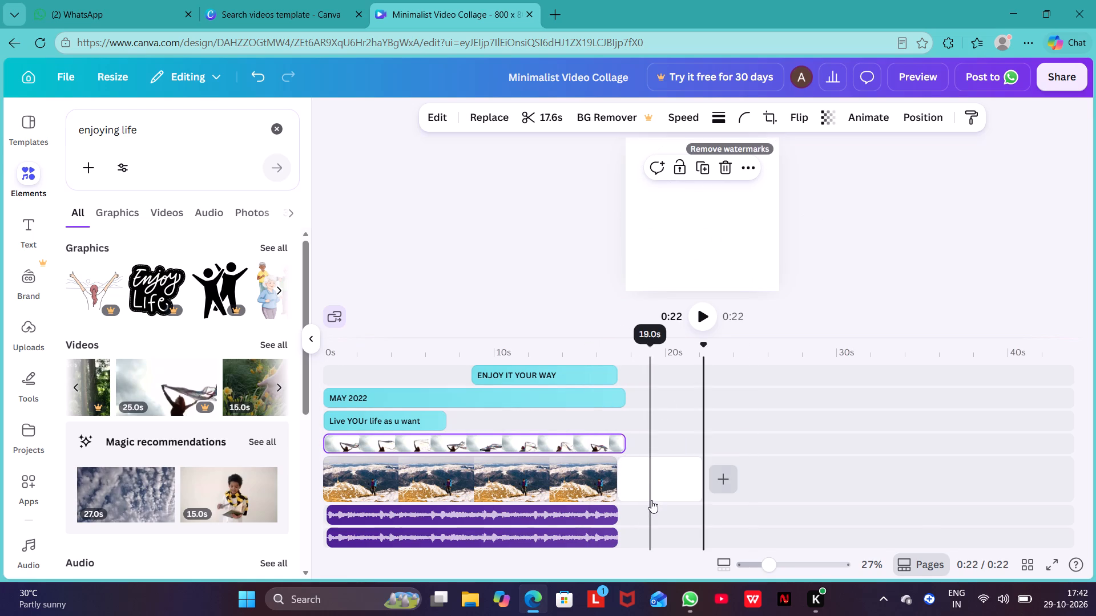
# Delete the blank 5-second page after the mountain photo page.
pyautogui.click(637, 479)
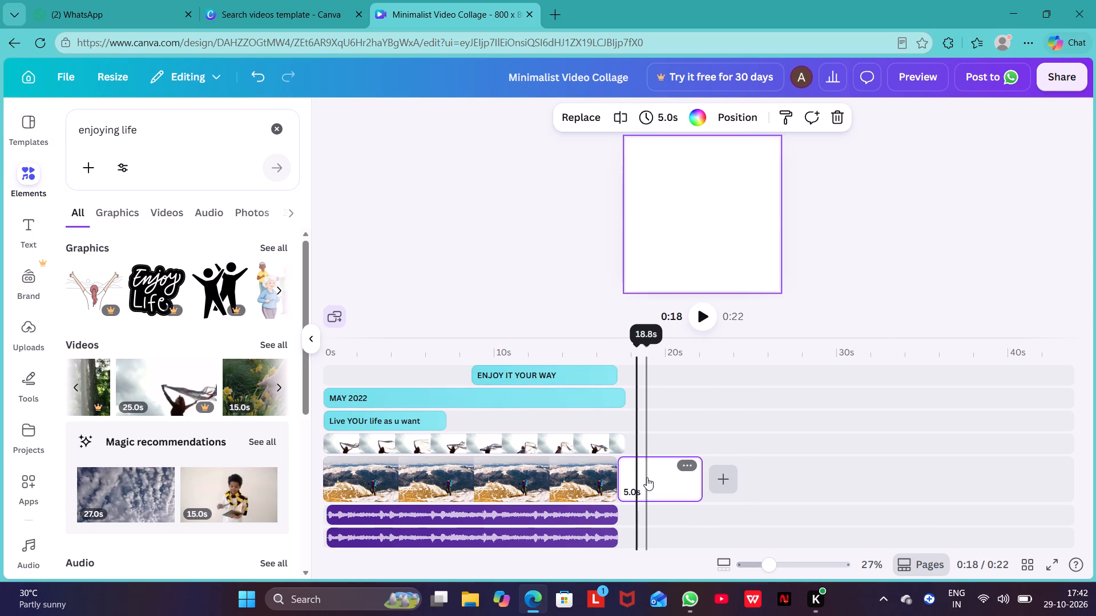
pyautogui.press('Delete')
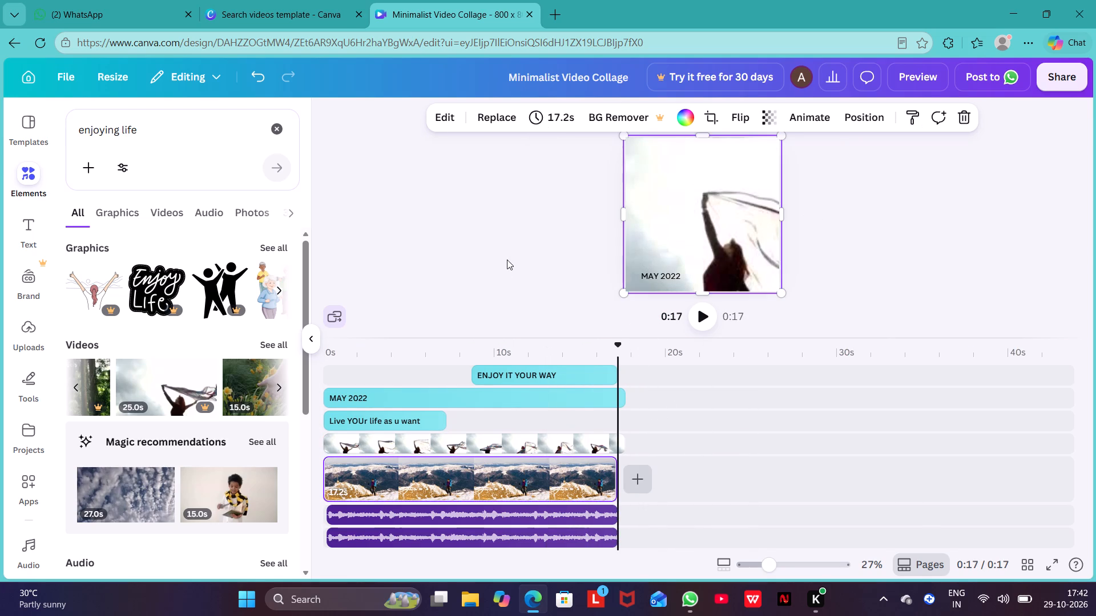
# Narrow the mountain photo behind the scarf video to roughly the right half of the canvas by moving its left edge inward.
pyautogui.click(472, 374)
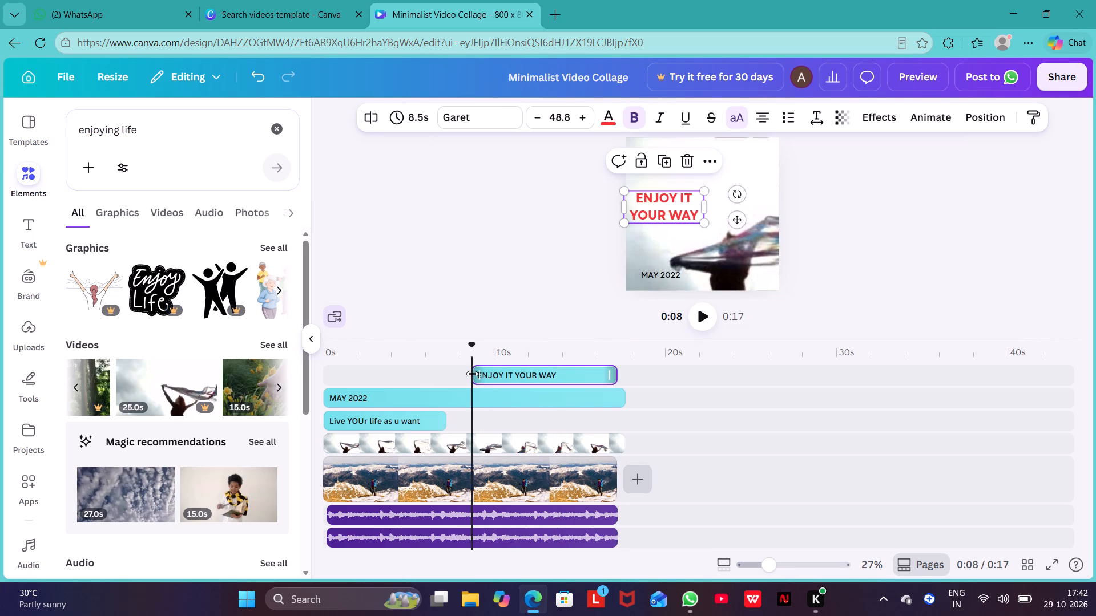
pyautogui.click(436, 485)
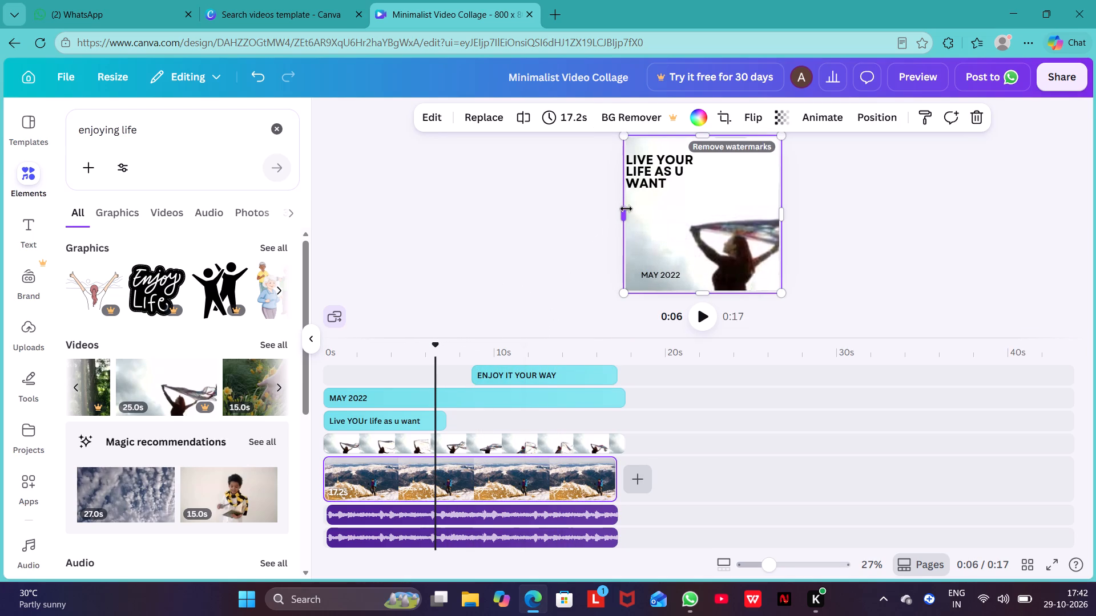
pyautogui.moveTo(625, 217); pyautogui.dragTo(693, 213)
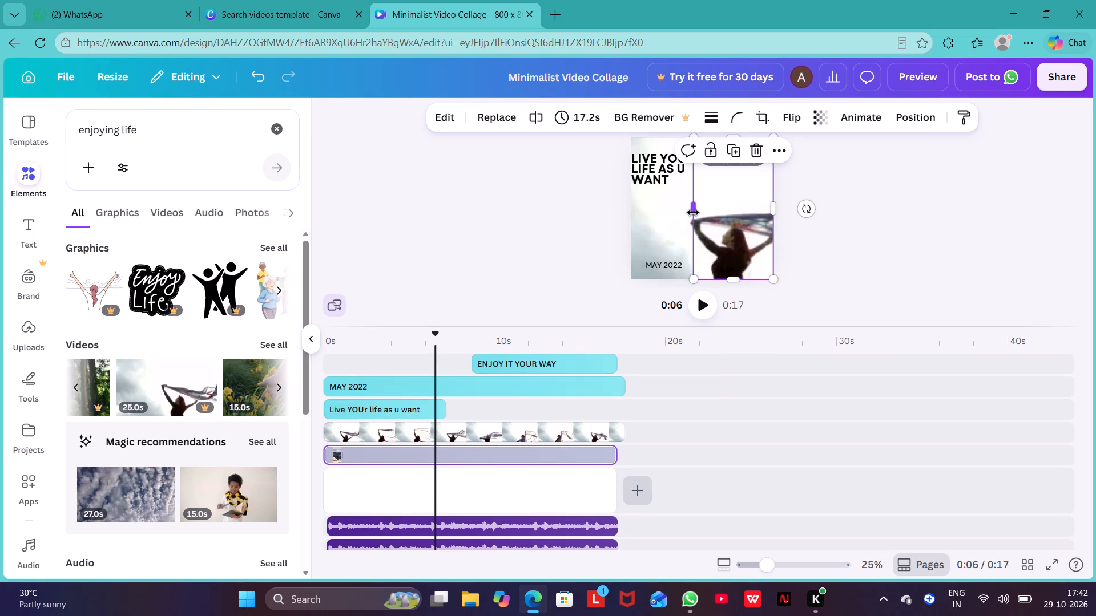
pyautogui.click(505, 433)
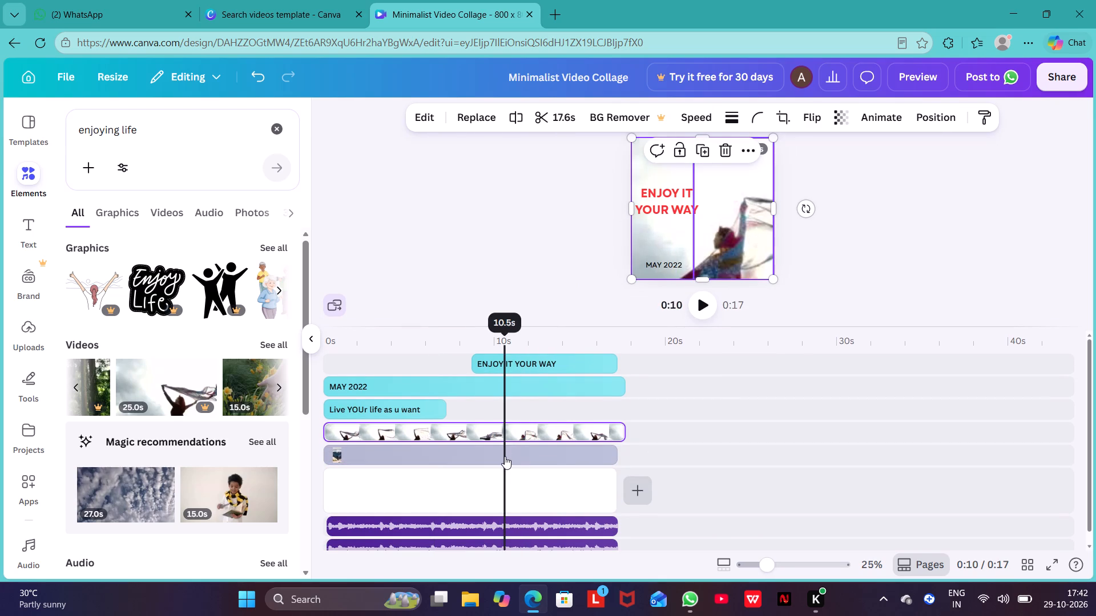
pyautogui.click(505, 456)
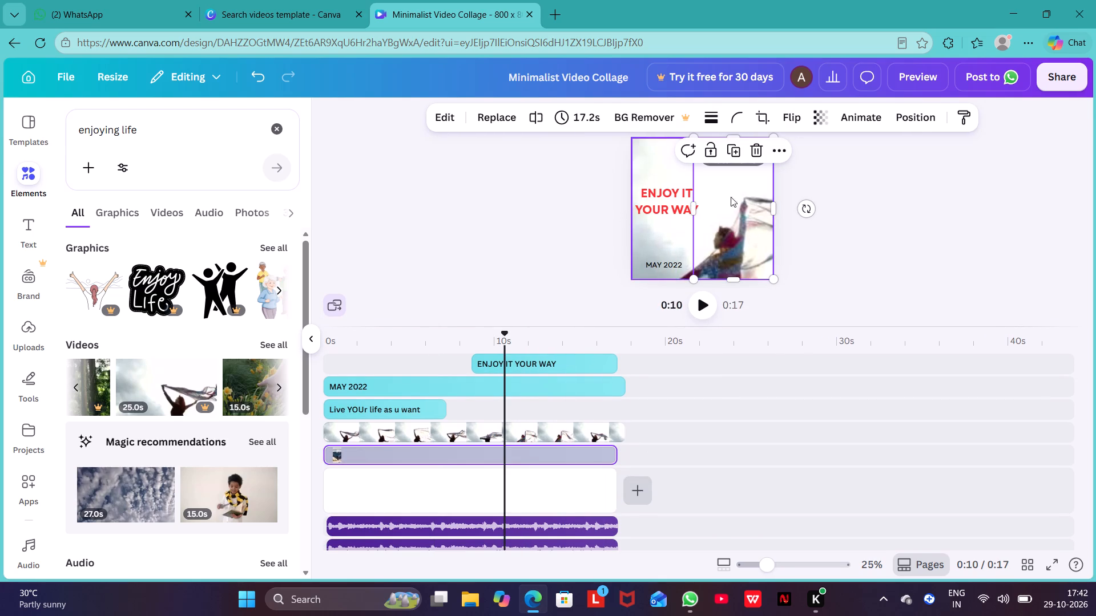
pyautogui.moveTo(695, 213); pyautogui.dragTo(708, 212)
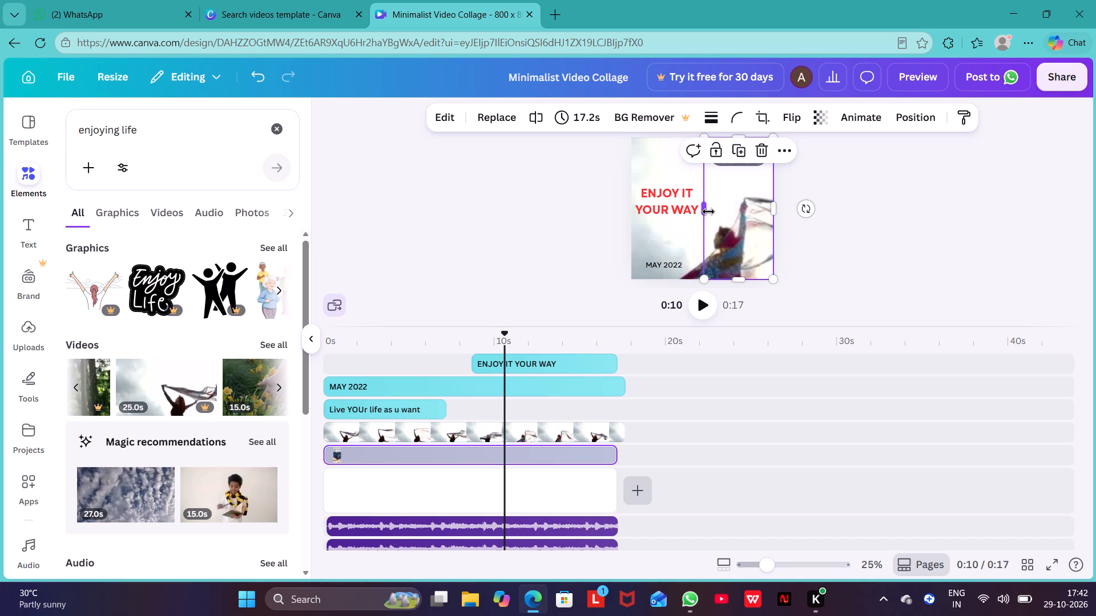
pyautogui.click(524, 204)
# Delete the blank 17.2-second page from the timeline.
pyautogui.scroll(-1, 524, 204)
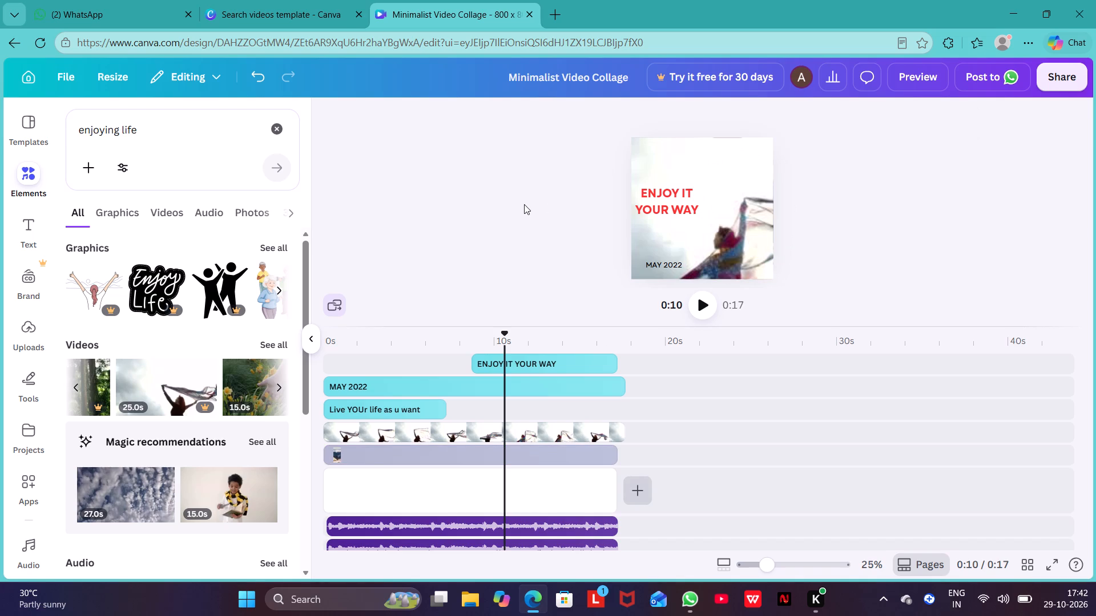
pyautogui.scroll(-1, 524, 204)
pyautogui.click(539, 485)
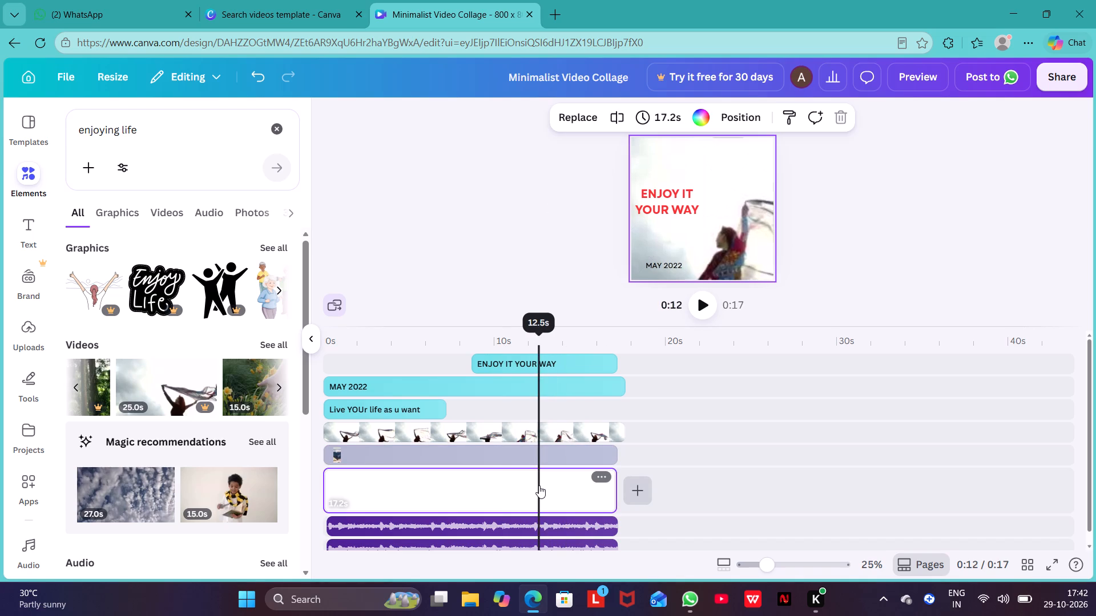
pyautogui.press('Delete')
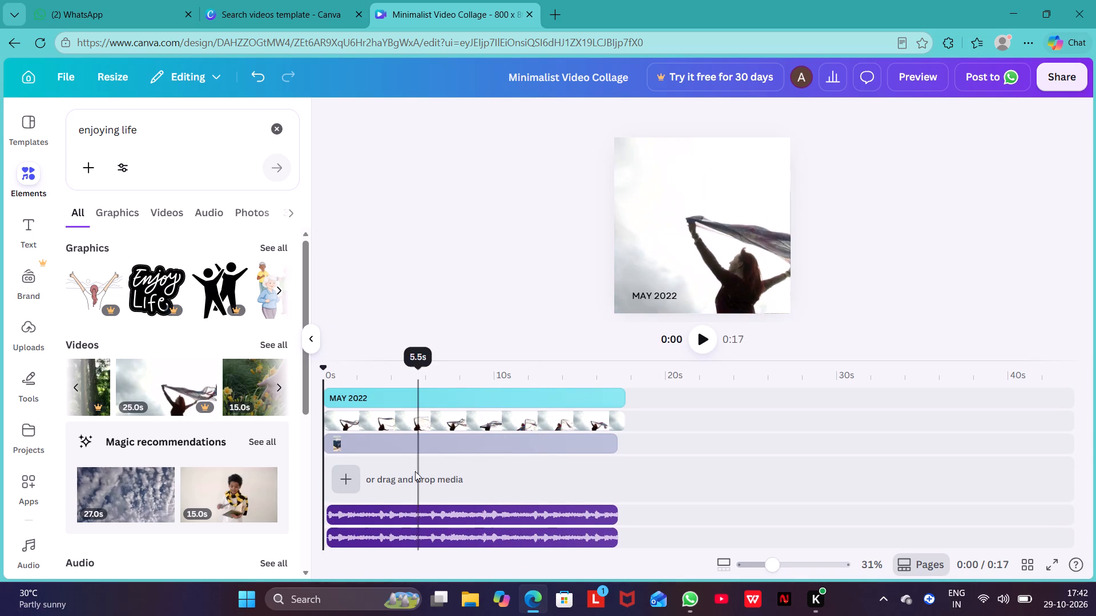
# Delete the mountain photo layer beneath the scarf video.
pyautogui.click(430, 437)
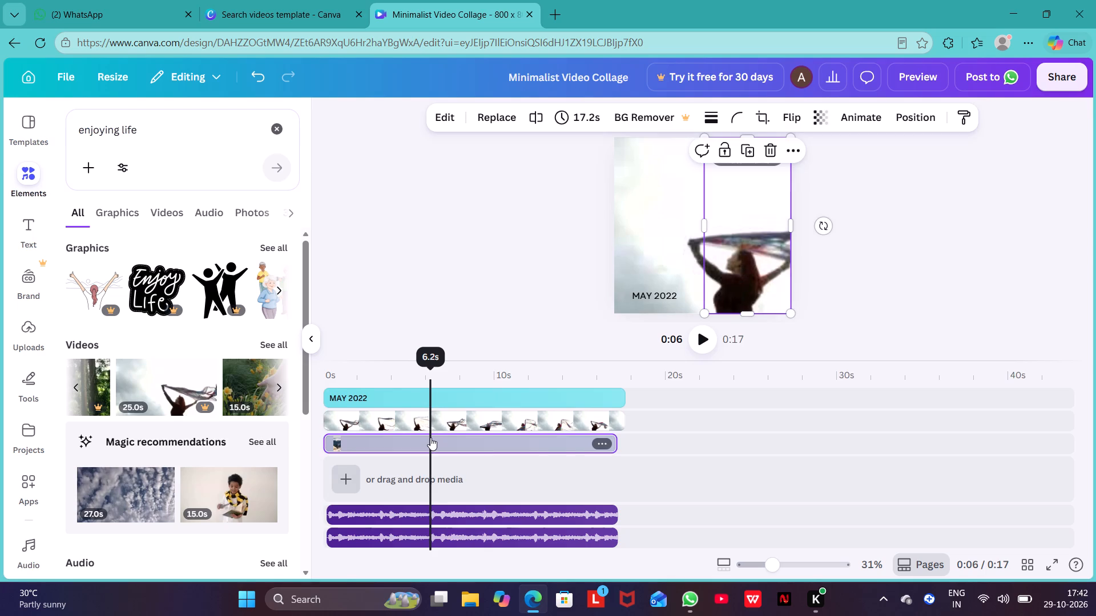
pyautogui.press('Delete')
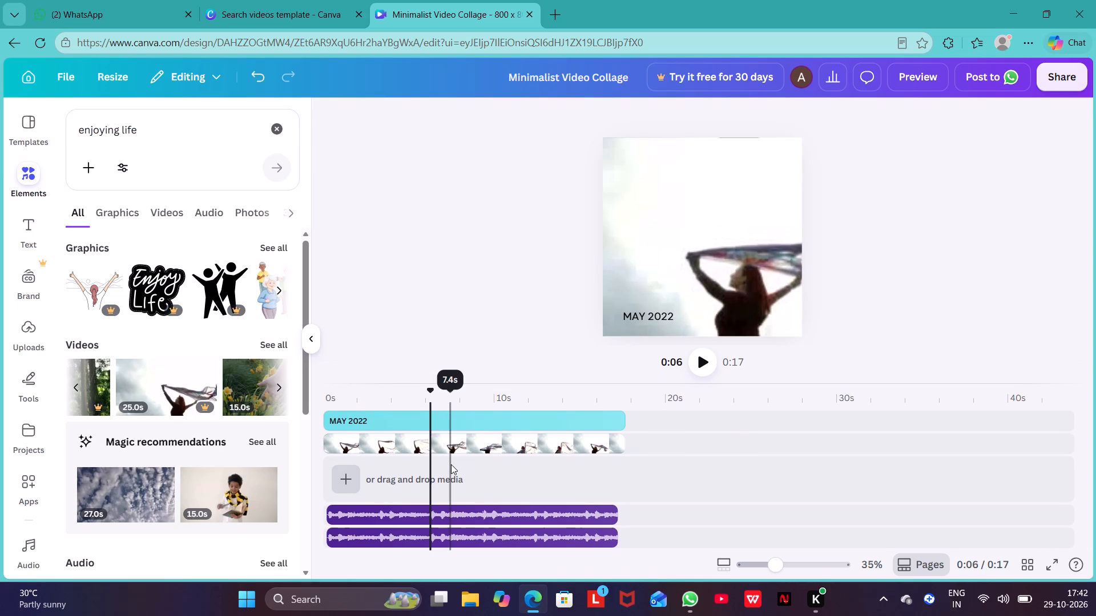
# Add a text box at about 7.4 seconds on the timeline reading "ENJOY YOUR LIFE IN YOUR OWN WAY".
pyautogui.click(451, 464)
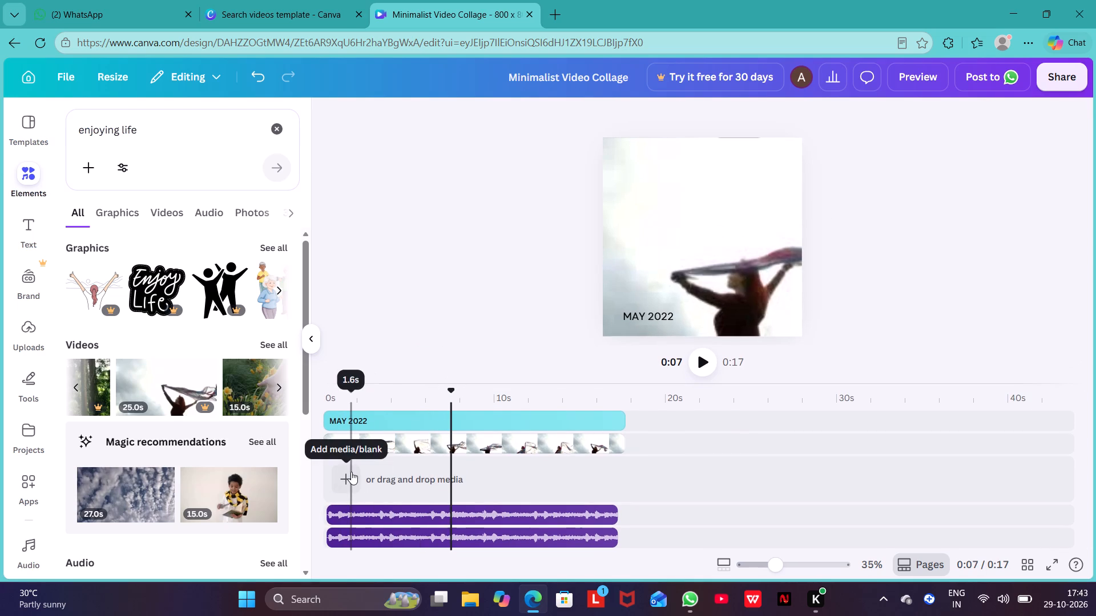
pyautogui.click(29, 218)
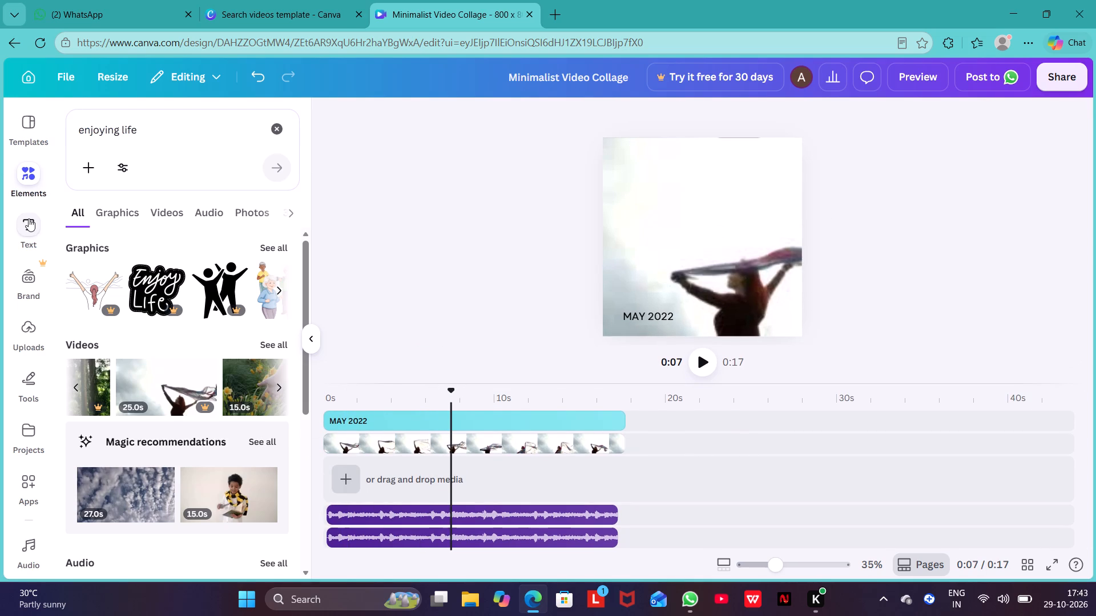
pyautogui.click(199, 175)
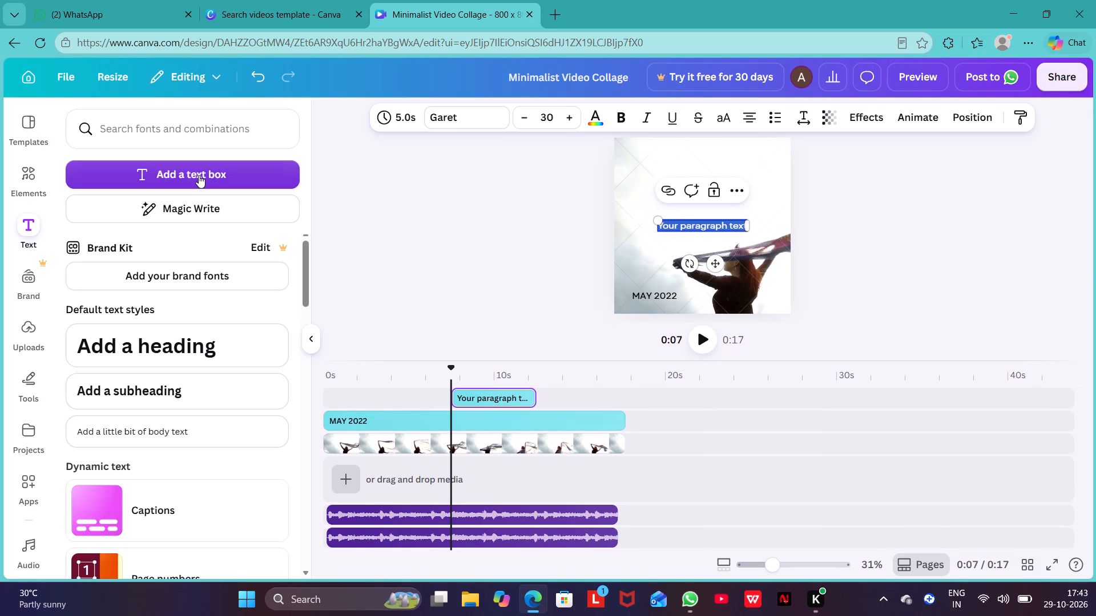
pyautogui.press('BackSpace')
pyautogui.write('EN')
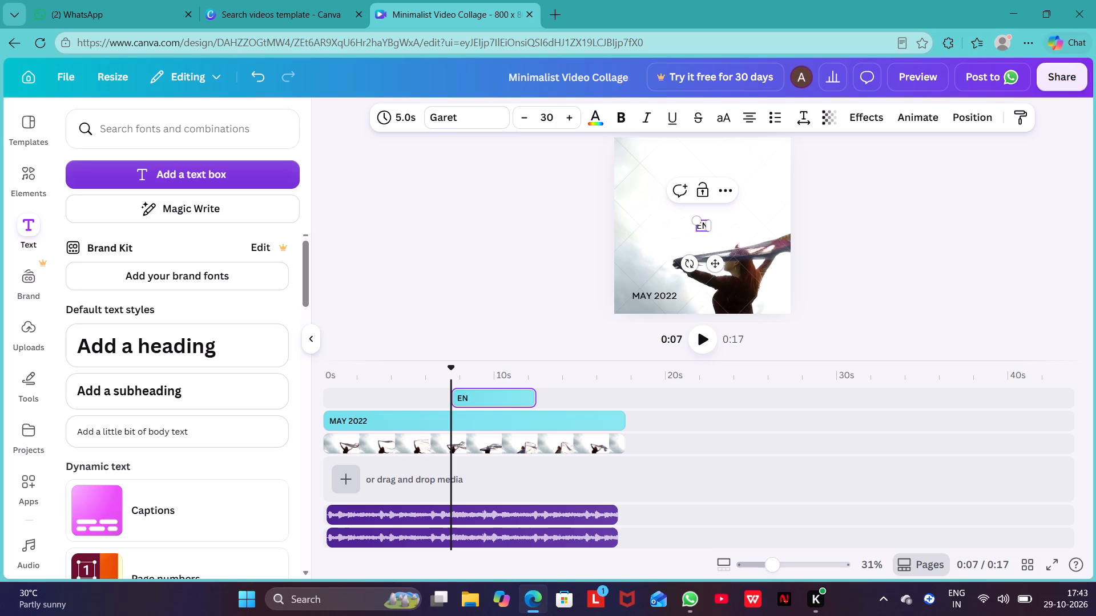
pyautogui.write('JOY YOUR')
pyautogui.press('space')
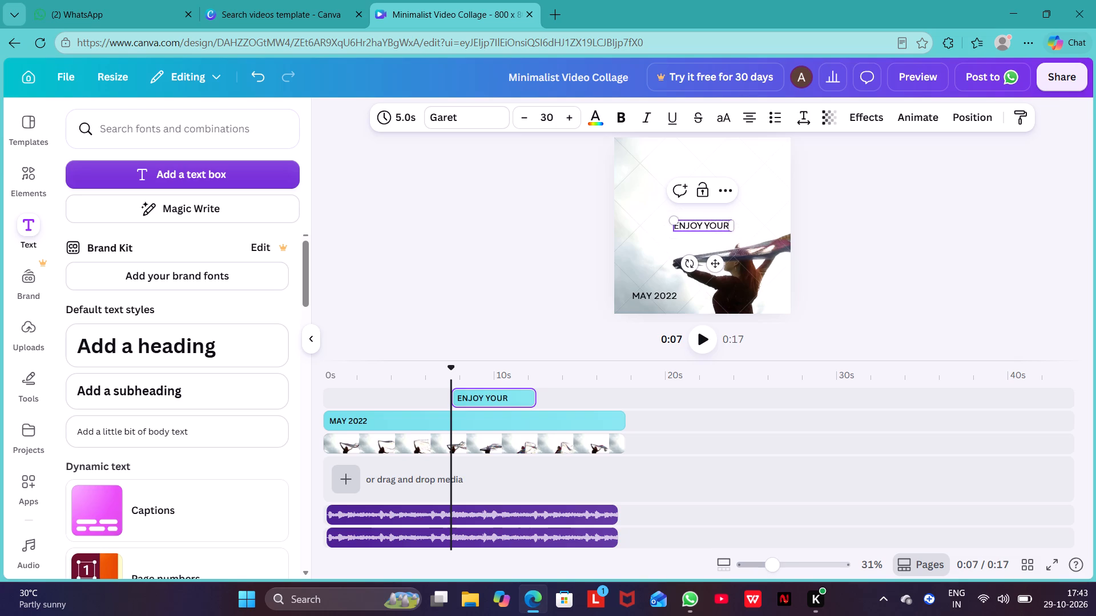
pyautogui.write('LIFE IN YOUR OWN W')
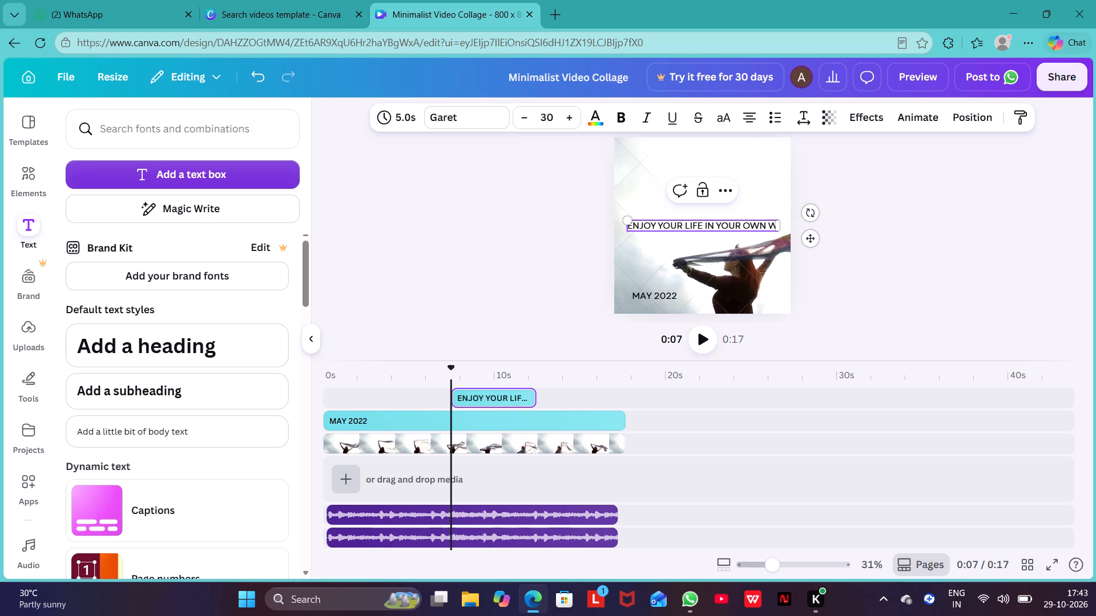
pyautogui.hotkey('shift', 'a')
pyautogui.hotkey('shift', 'y')
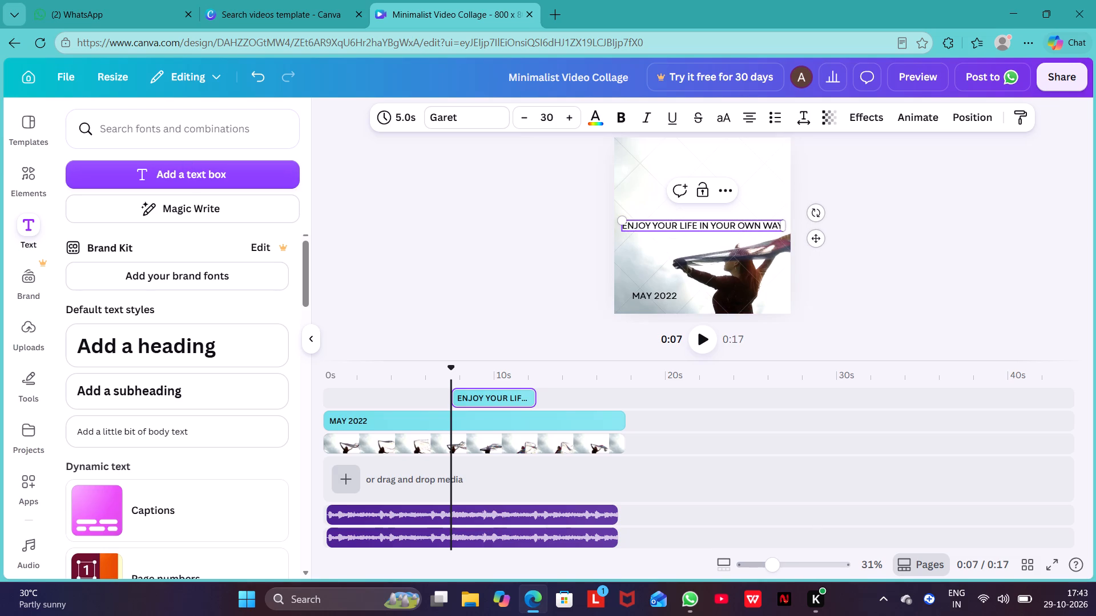
# Colour the whole "ENJOY YOUR LIFE IN YOUR OWN WAY" text purple (#8c52ff).
pyautogui.moveTo(624, 225); pyautogui.dragTo(711, 222)
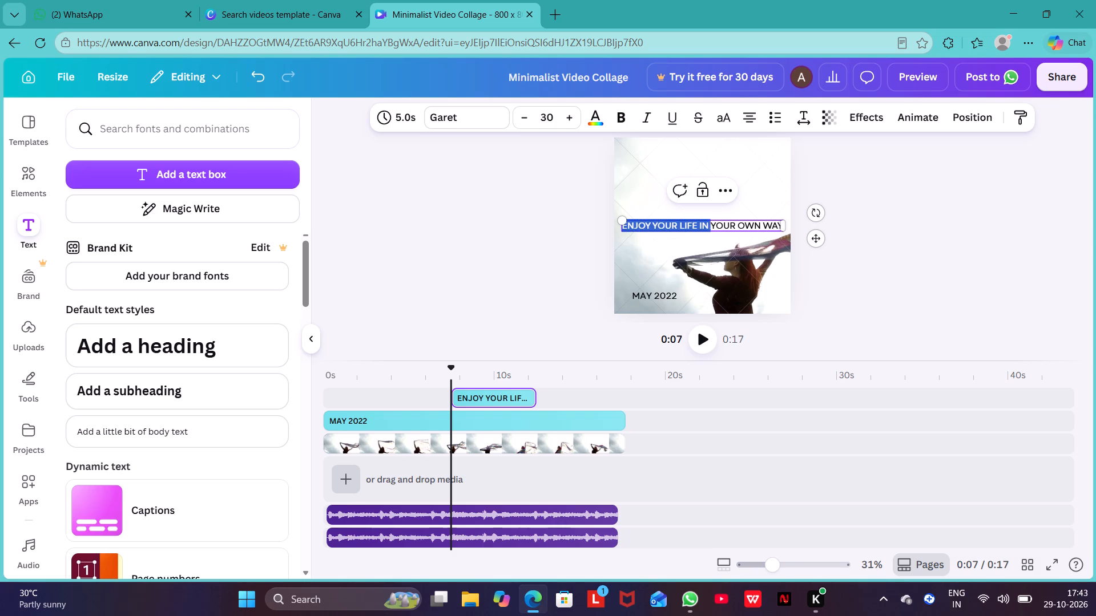
pyautogui.moveTo(711, 222); pyautogui.dragTo(781, 224)
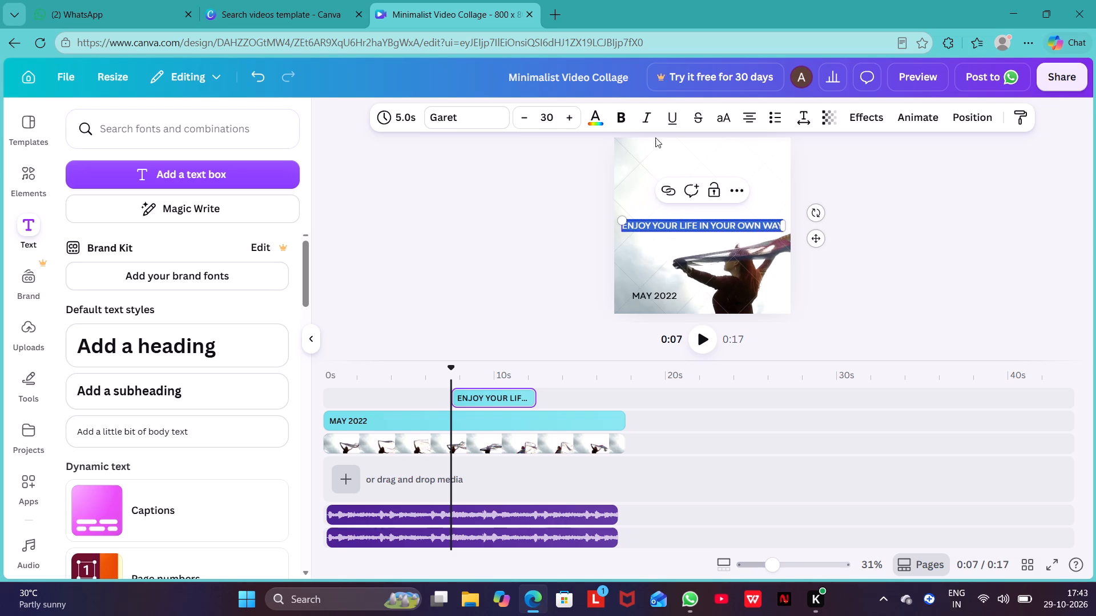
pyautogui.click(597, 121)
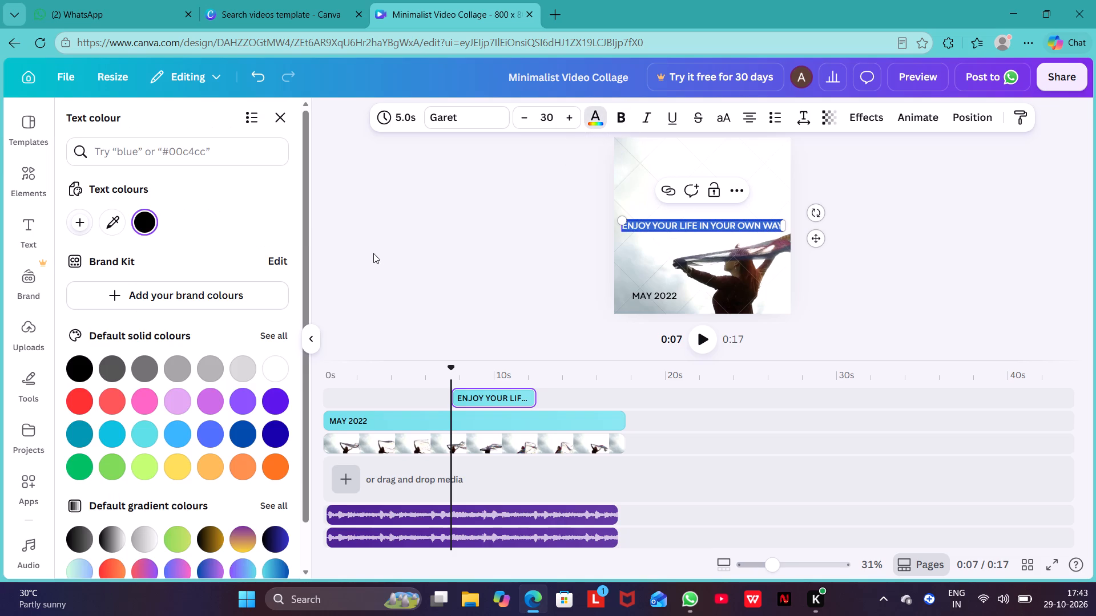
pyautogui.click(237, 402)
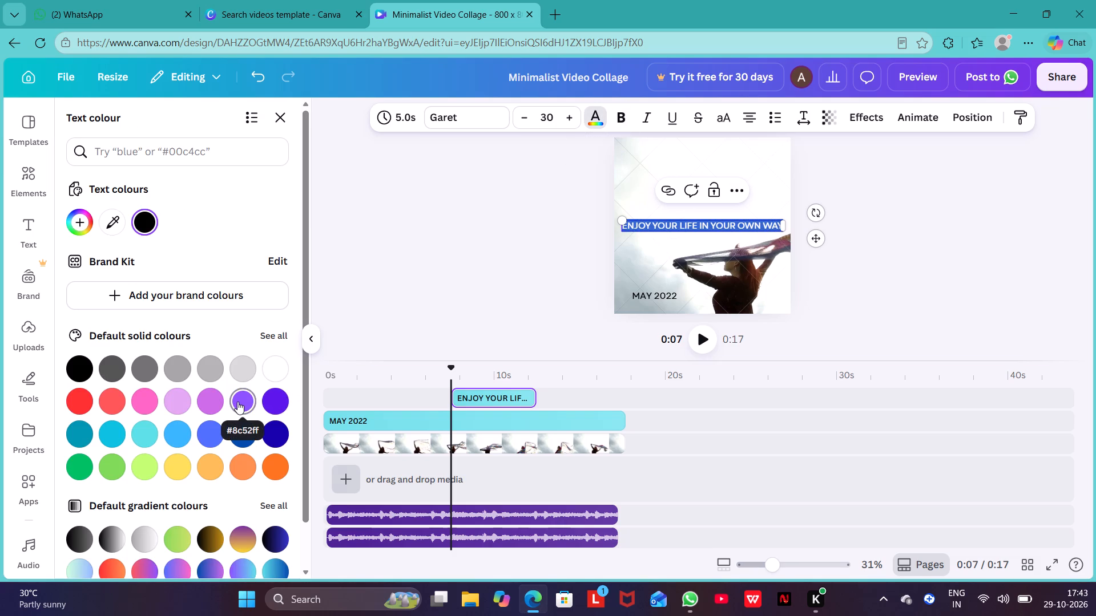
pyautogui.click(503, 240)
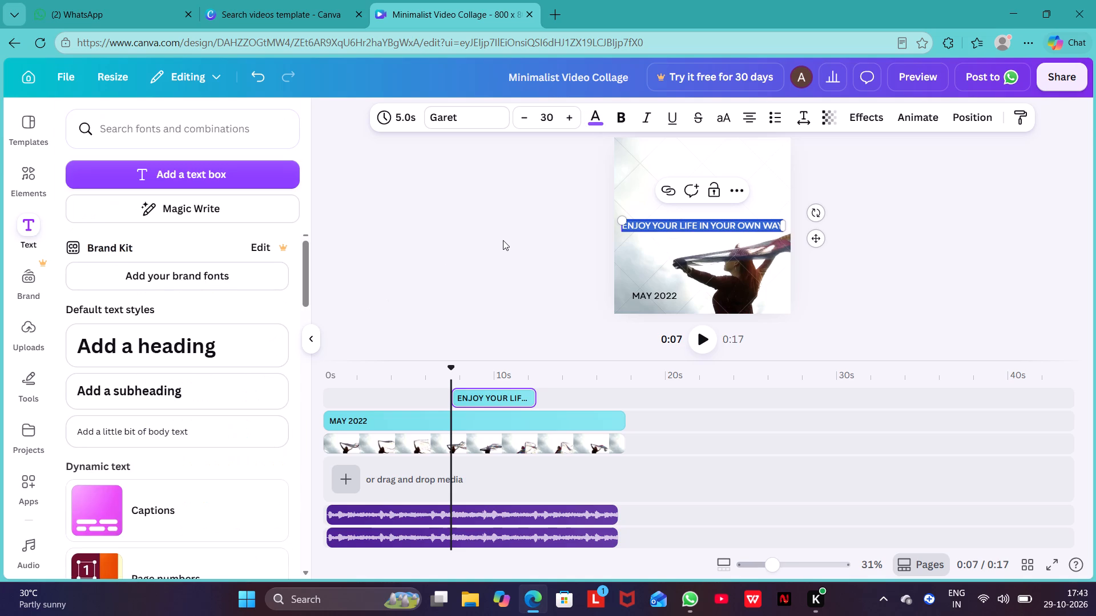
pyautogui.click(541, 224)
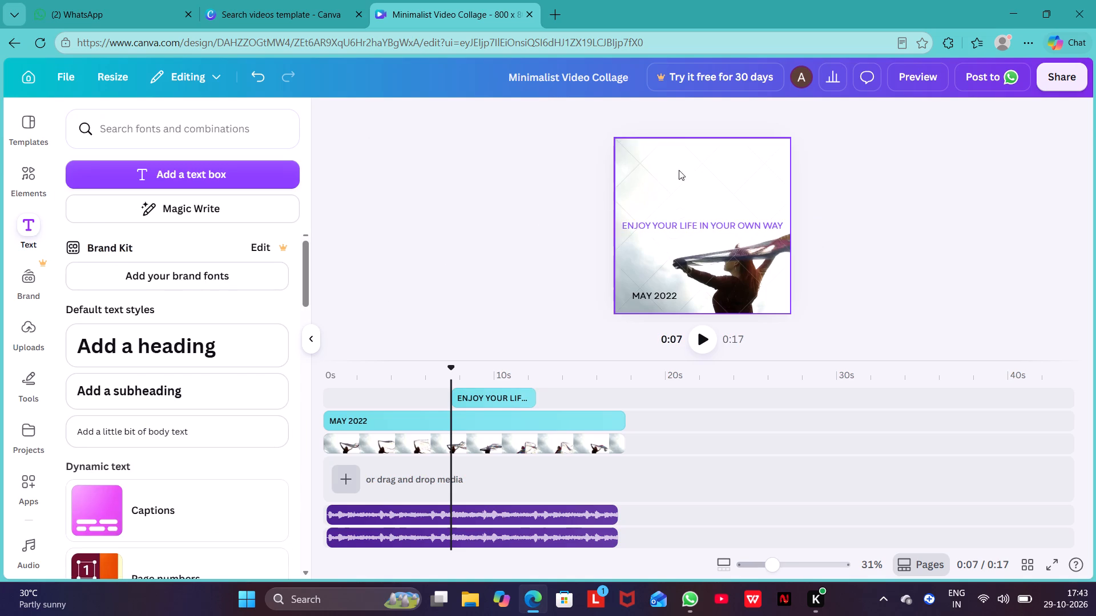
# Delete the "MAY 2022" text from the canvas.
pyautogui.click(656, 295)
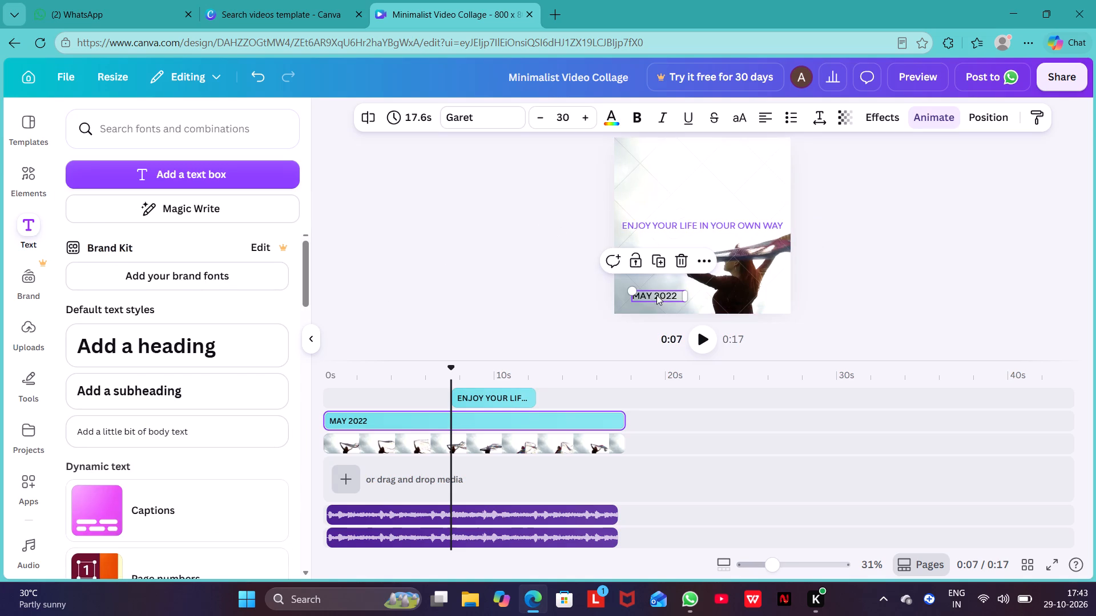
pyautogui.click(681, 257)
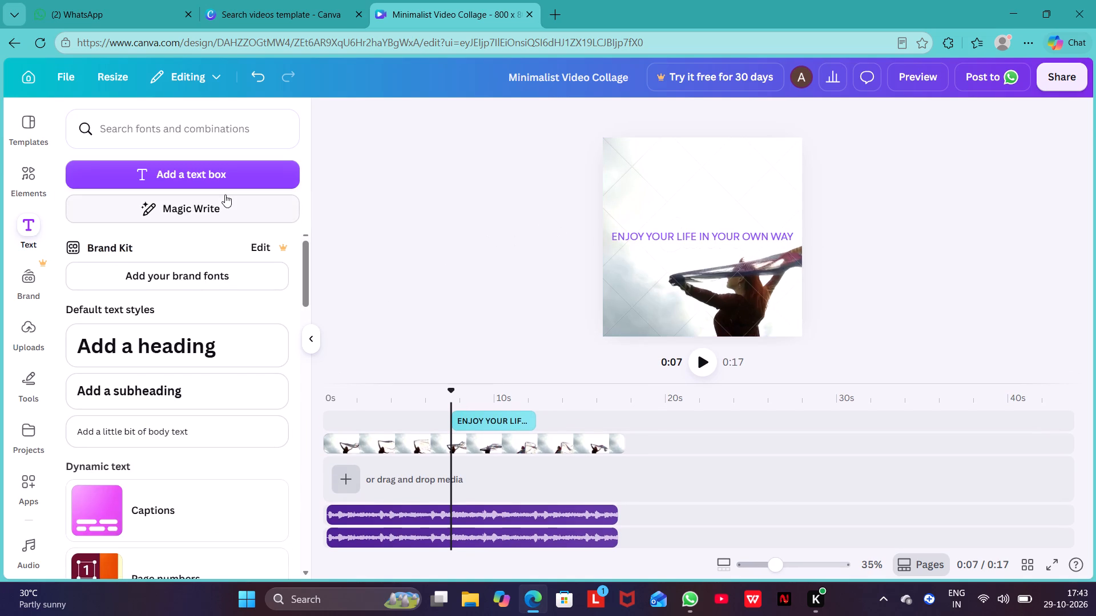
# Add a second text box at the same playhead time reading "@( OCT @)@^".
pyautogui.click(220, 180)
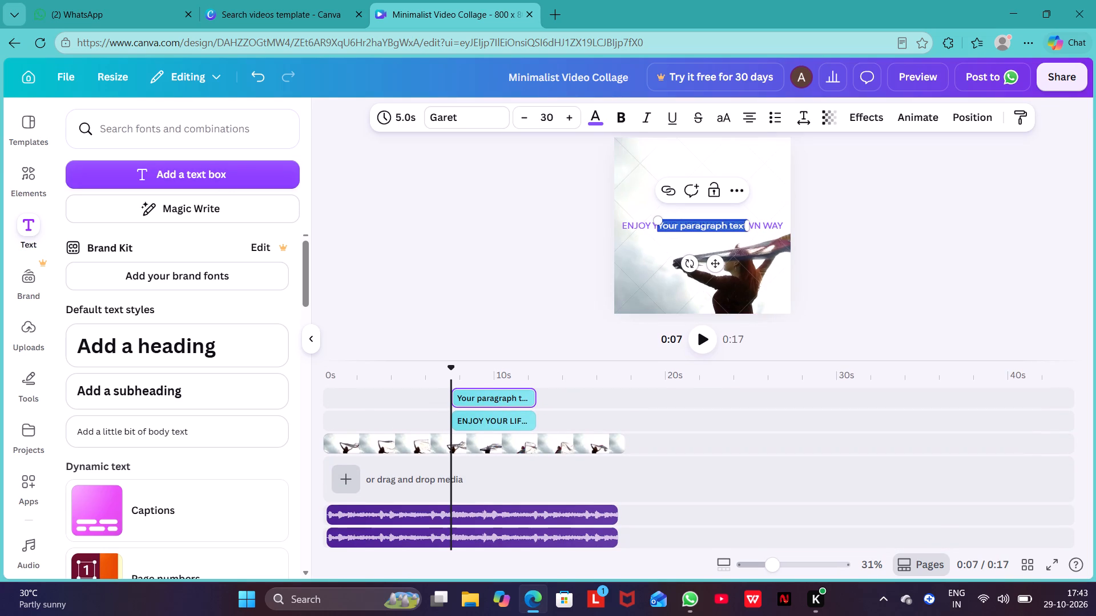
pyautogui.press('BackSpace')
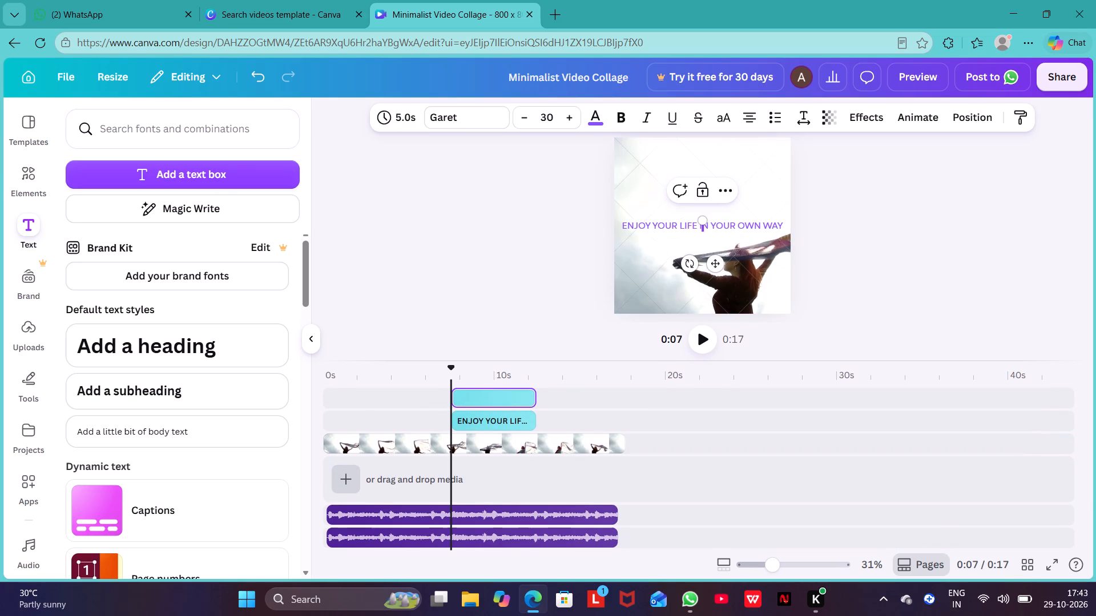
pyautogui.write('@(')
pyautogui.hotkey('shift', 'space')
pyautogui.write('OCT @')
pyautogui.write(')@^')
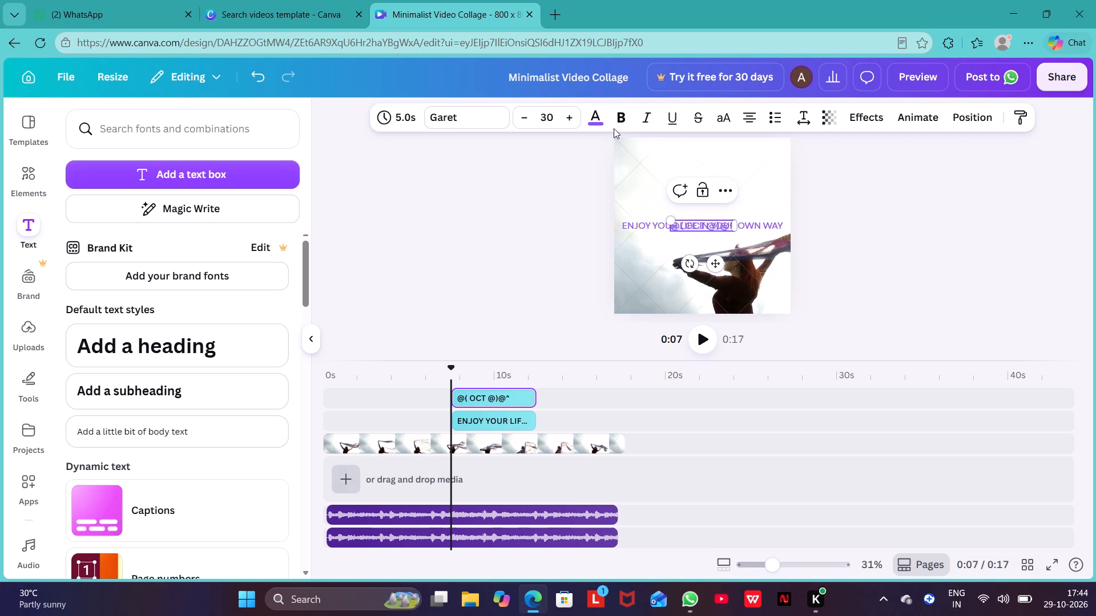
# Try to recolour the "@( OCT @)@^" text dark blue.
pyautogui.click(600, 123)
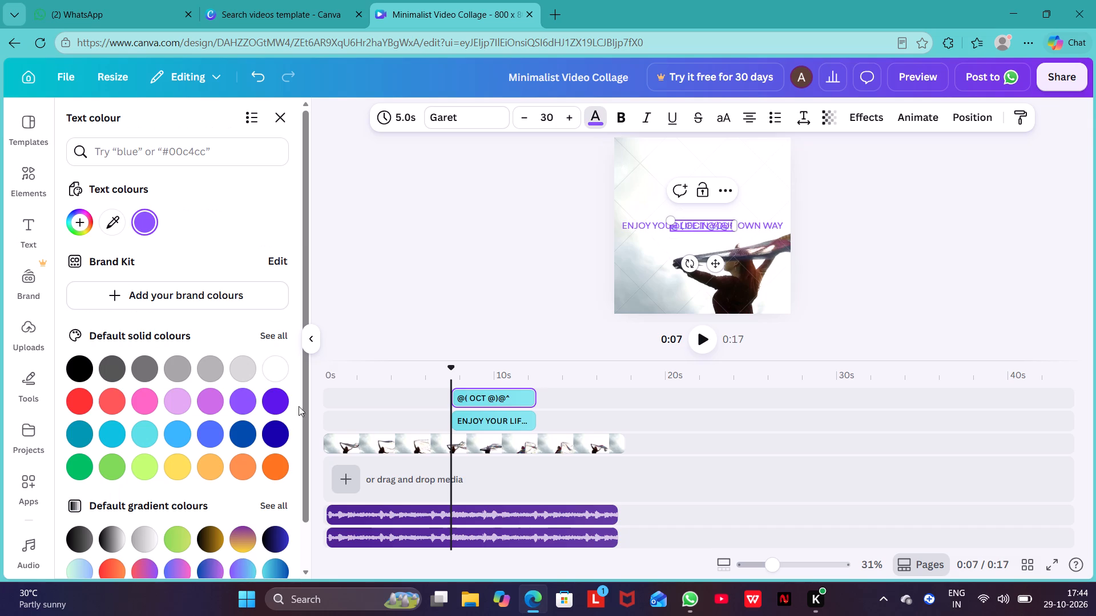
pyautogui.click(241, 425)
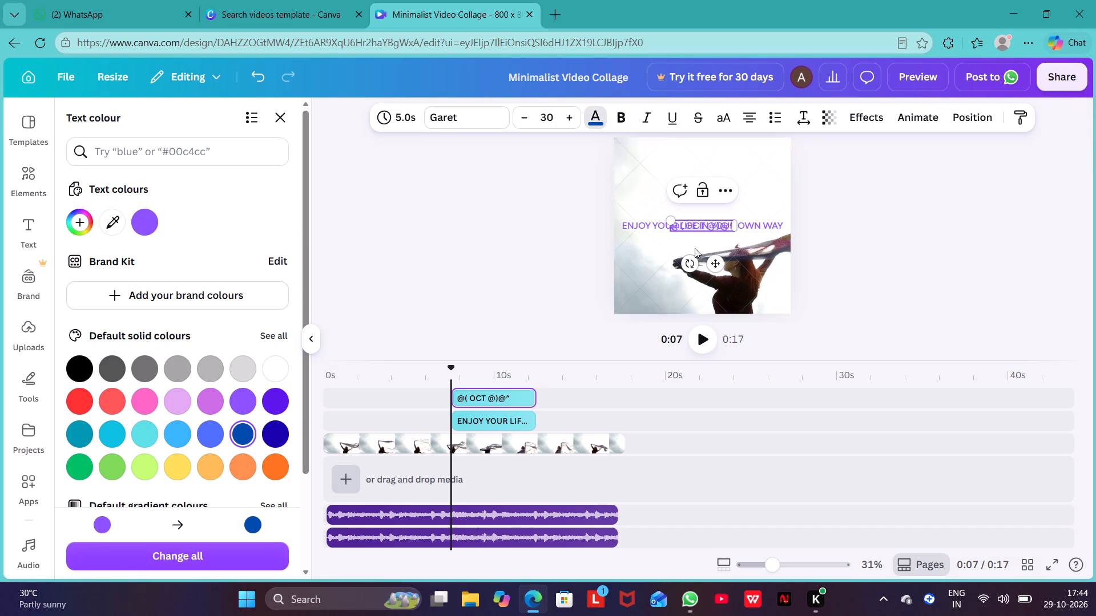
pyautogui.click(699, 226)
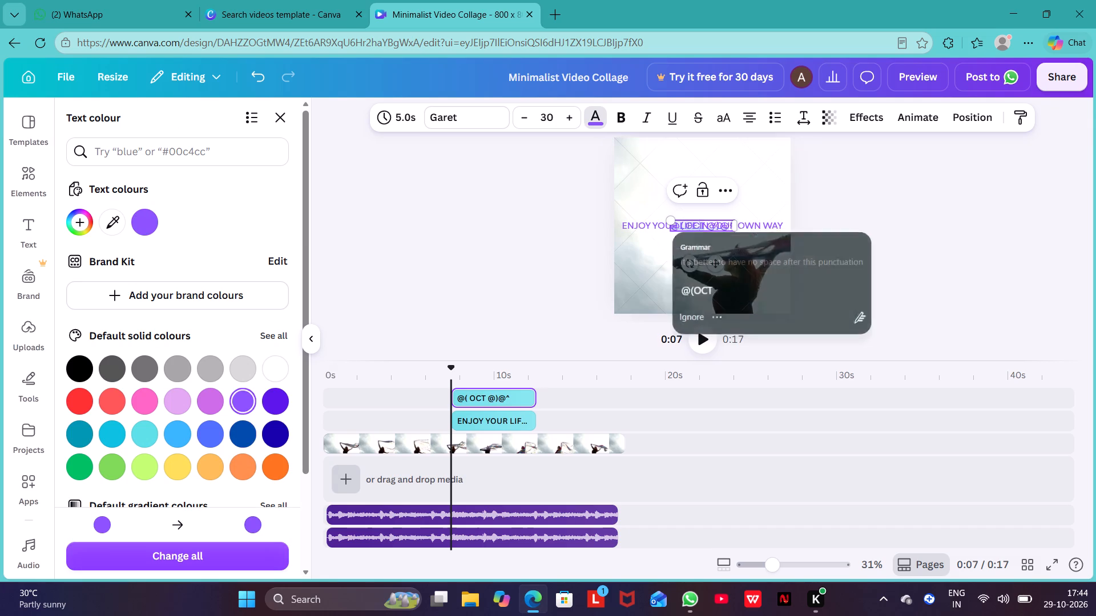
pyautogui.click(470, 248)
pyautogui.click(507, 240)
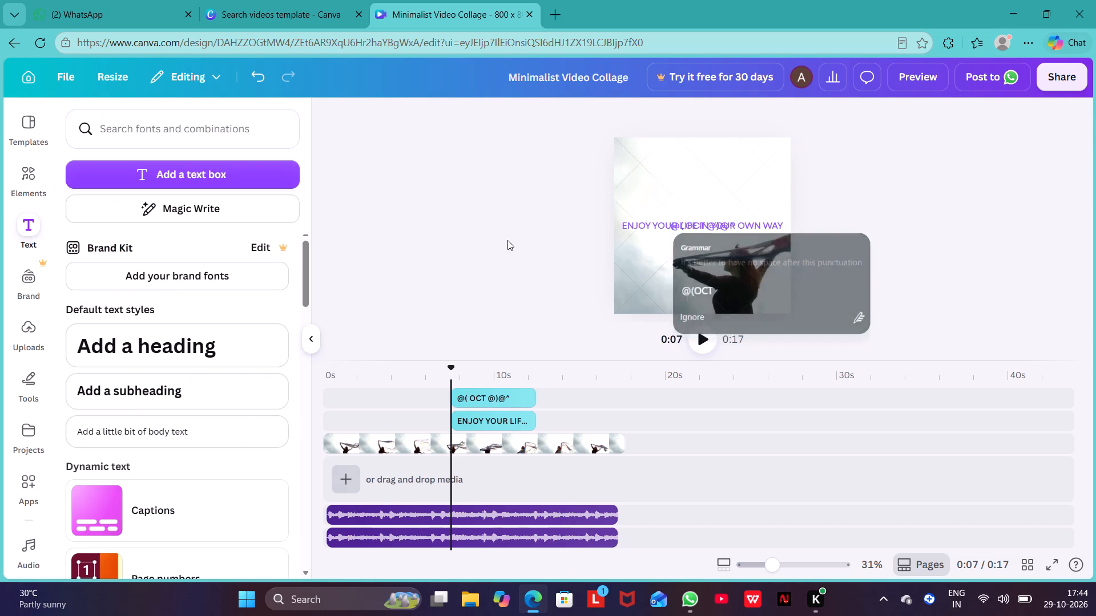
# Move the "@( OCT @)@^" text below the "ENJOY YOUR LIFE IN YOUR OWN WAY" line, slightly left of centre.
pyautogui.moveTo(697, 225); pyautogui.dragTo(670, 257)
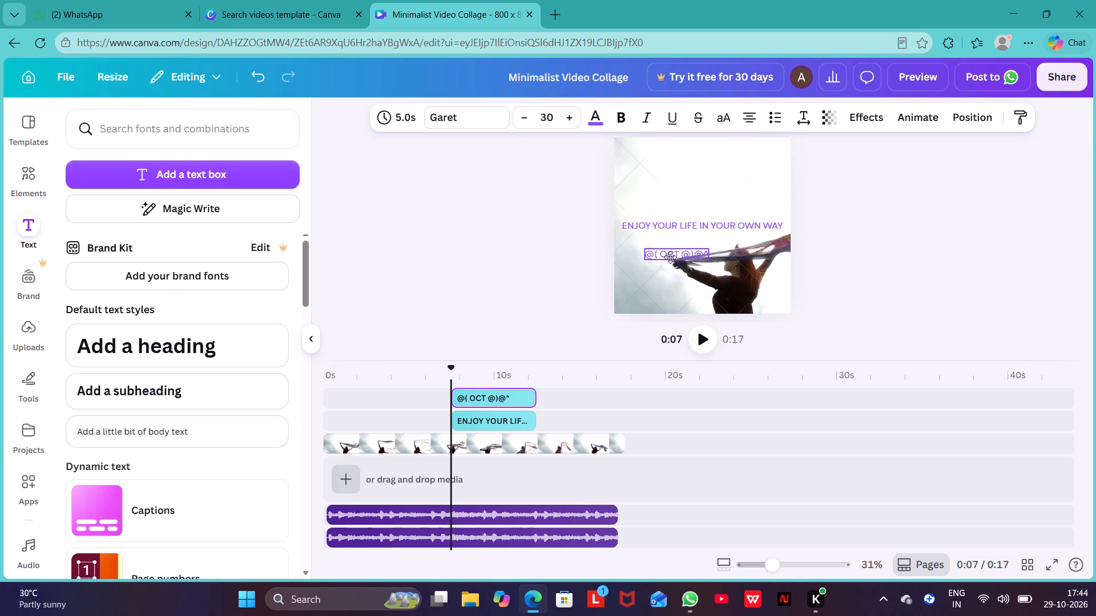
# Delete the "@( OCT @)@^" text from the canvas.
pyautogui.moveTo(670, 257); pyautogui.dragTo(650, 291)
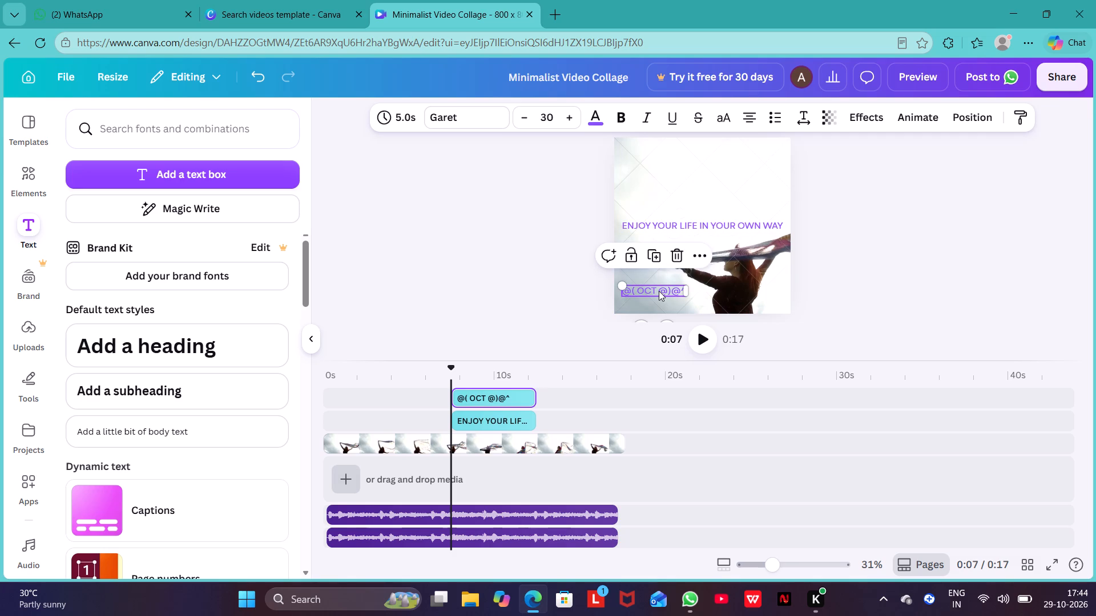
pyautogui.press('BackSpace')
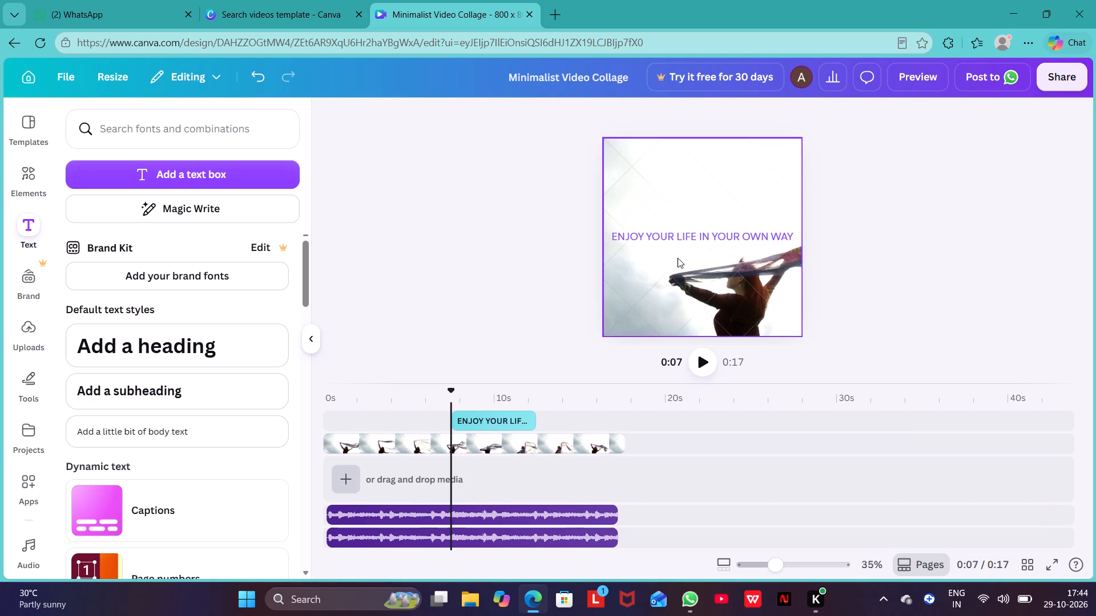
# Add a new text box at the same playhead time reading "29 OCT 2026".
pyautogui.click(161, 165)
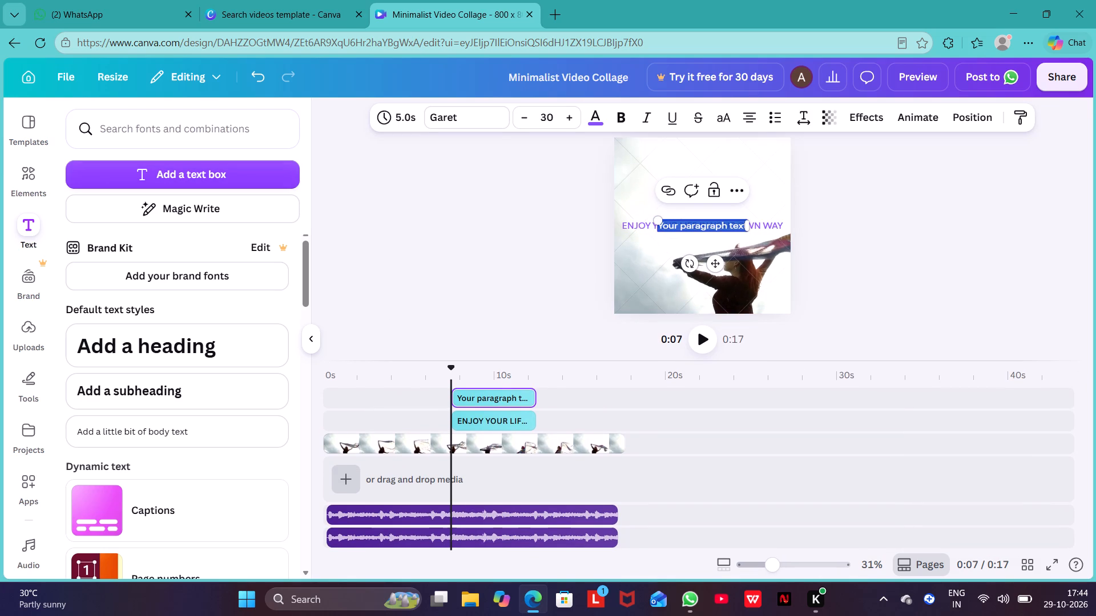
pyautogui.press('BackSpace')
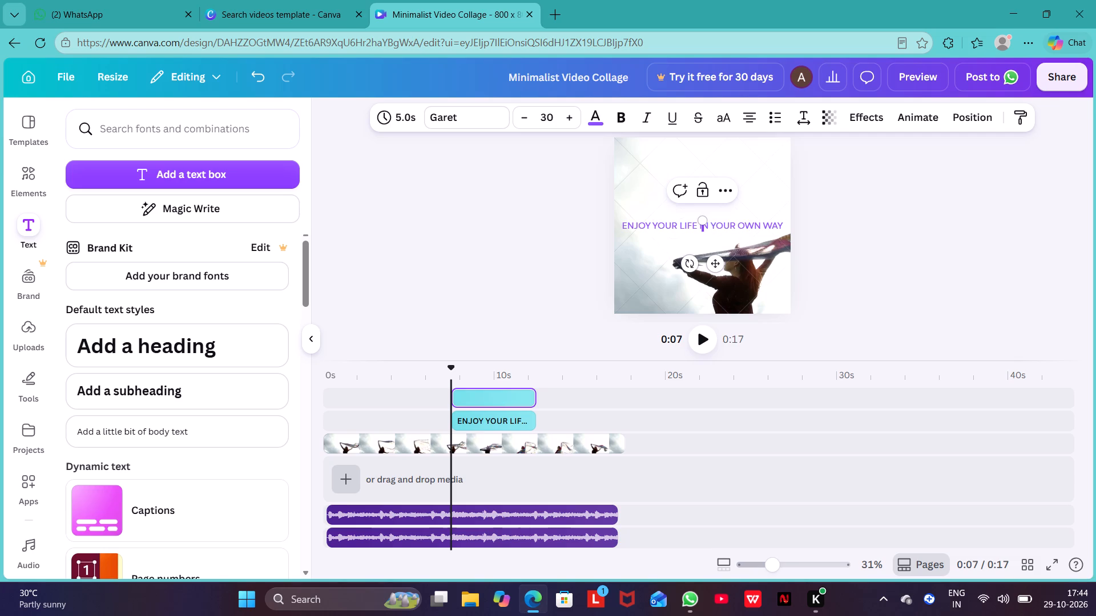
pyautogui.hotkey('shift', 'm')
pyautogui.hotkey('shift', 'BackSpace')
pyautogui.press('2')
pyautogui.press('9')
pyautogui.press('space')
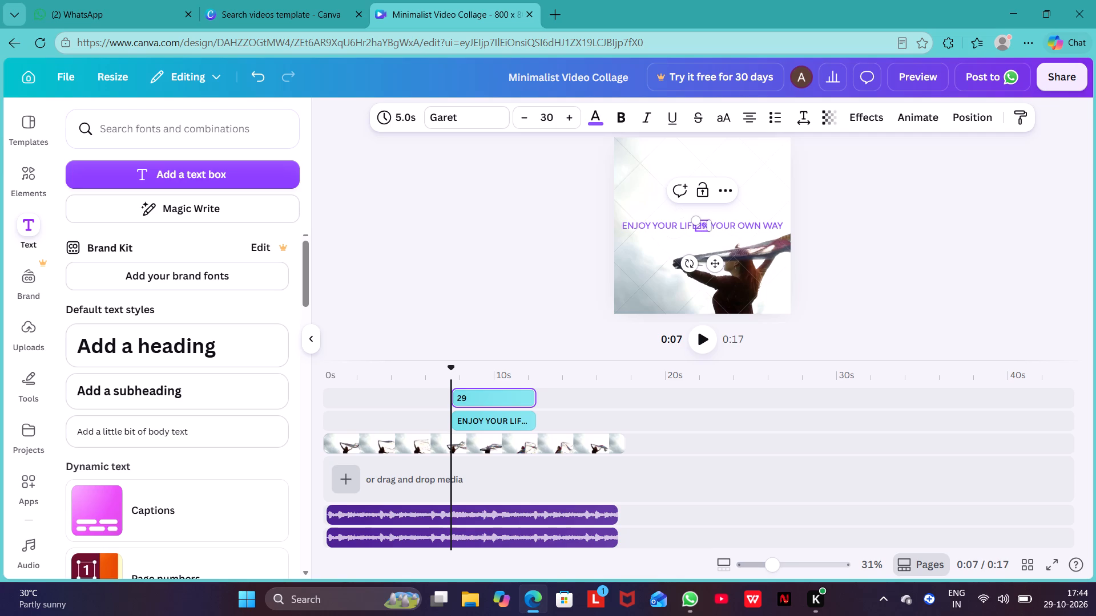
pyautogui.write('OCT 2022')
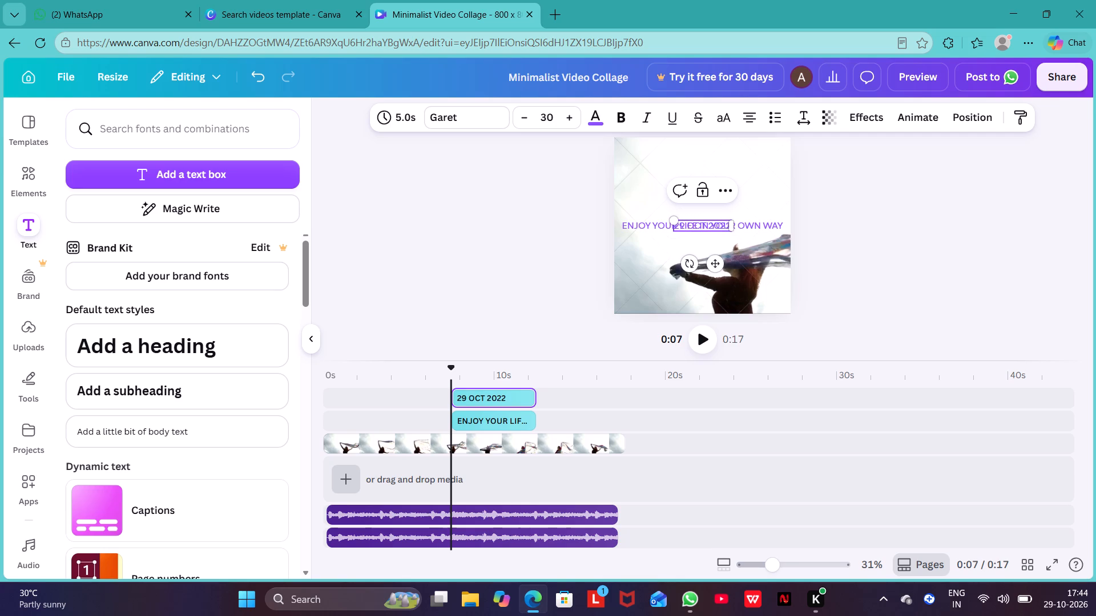
pyautogui.press('BackSpace')
pyautogui.press('6')
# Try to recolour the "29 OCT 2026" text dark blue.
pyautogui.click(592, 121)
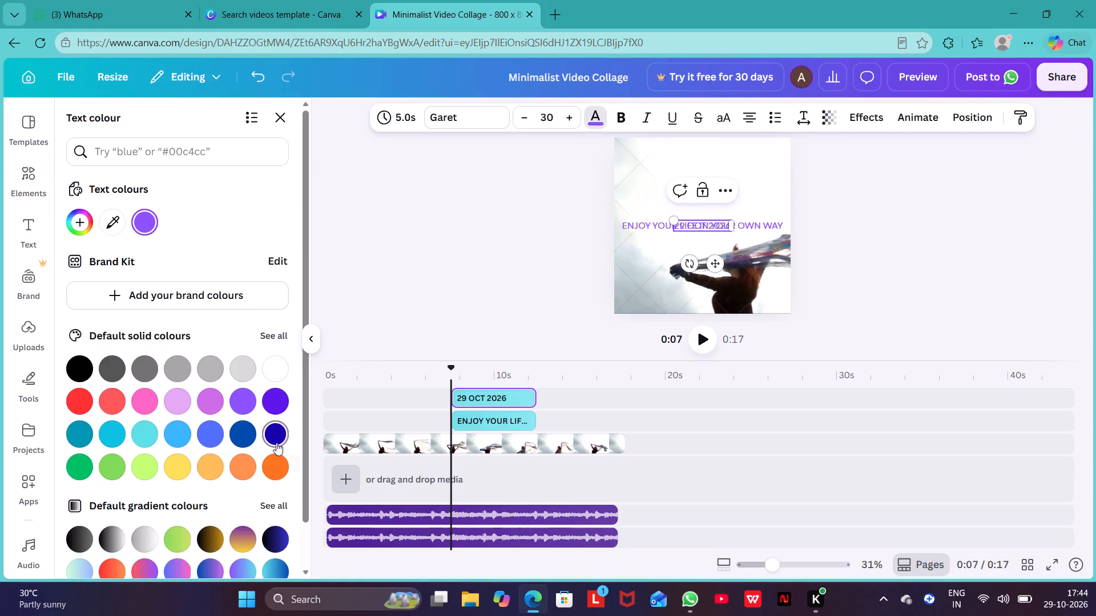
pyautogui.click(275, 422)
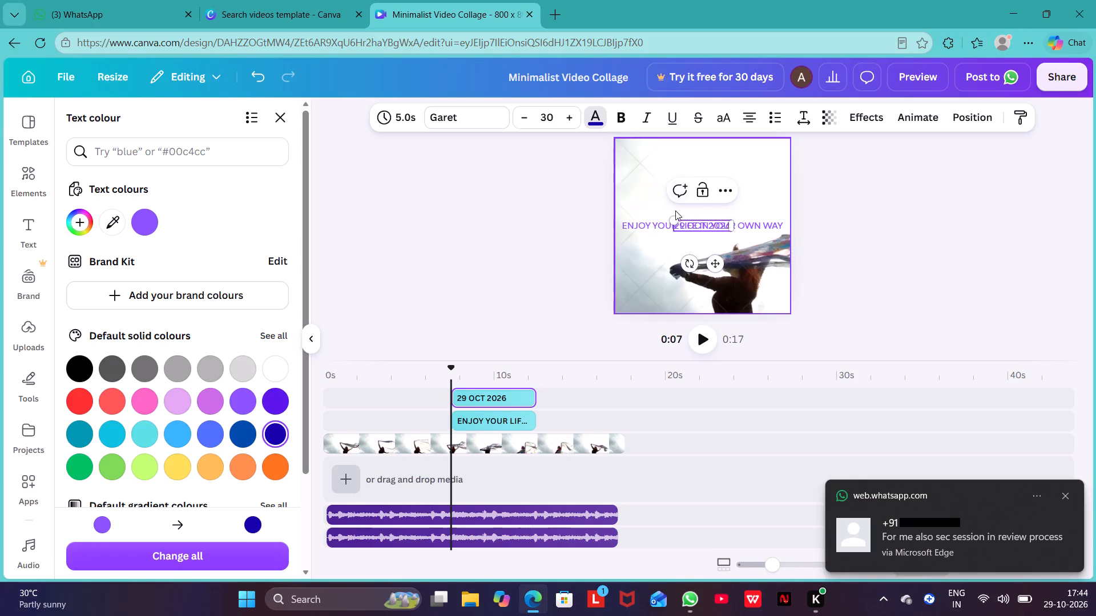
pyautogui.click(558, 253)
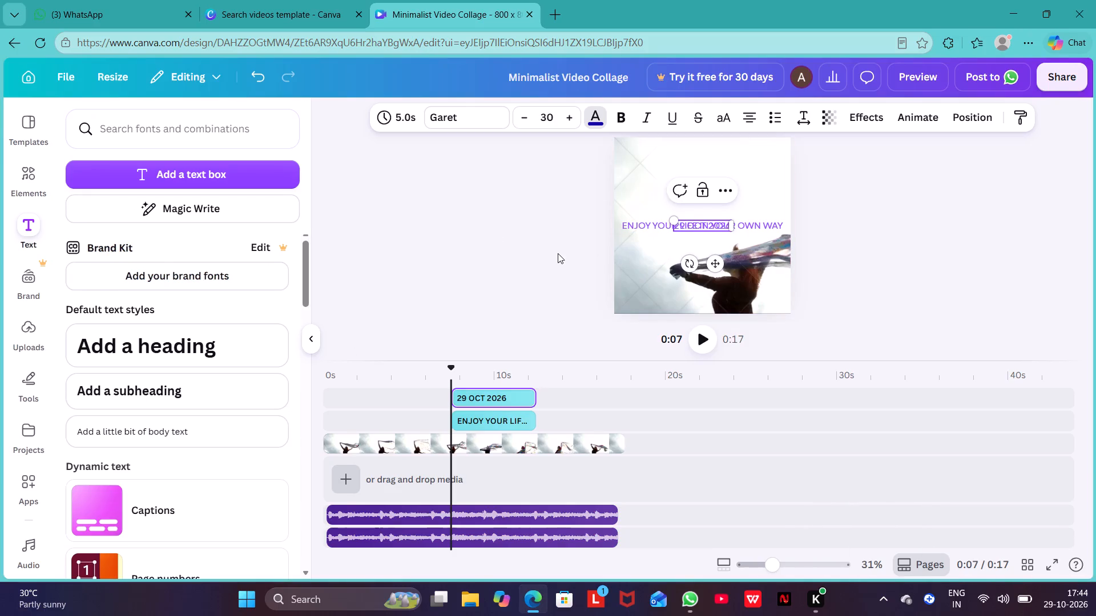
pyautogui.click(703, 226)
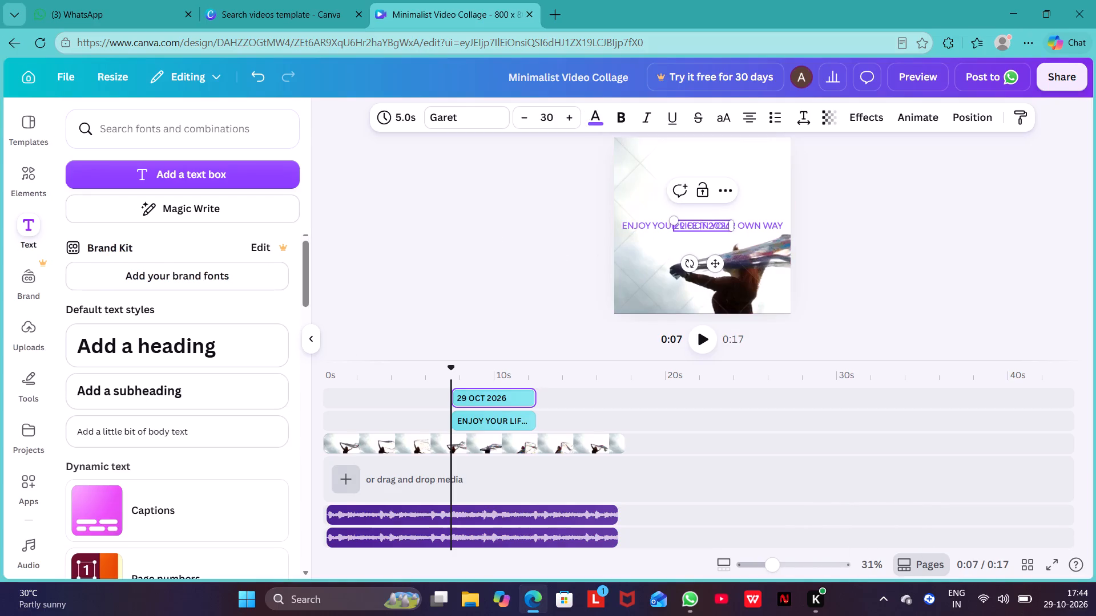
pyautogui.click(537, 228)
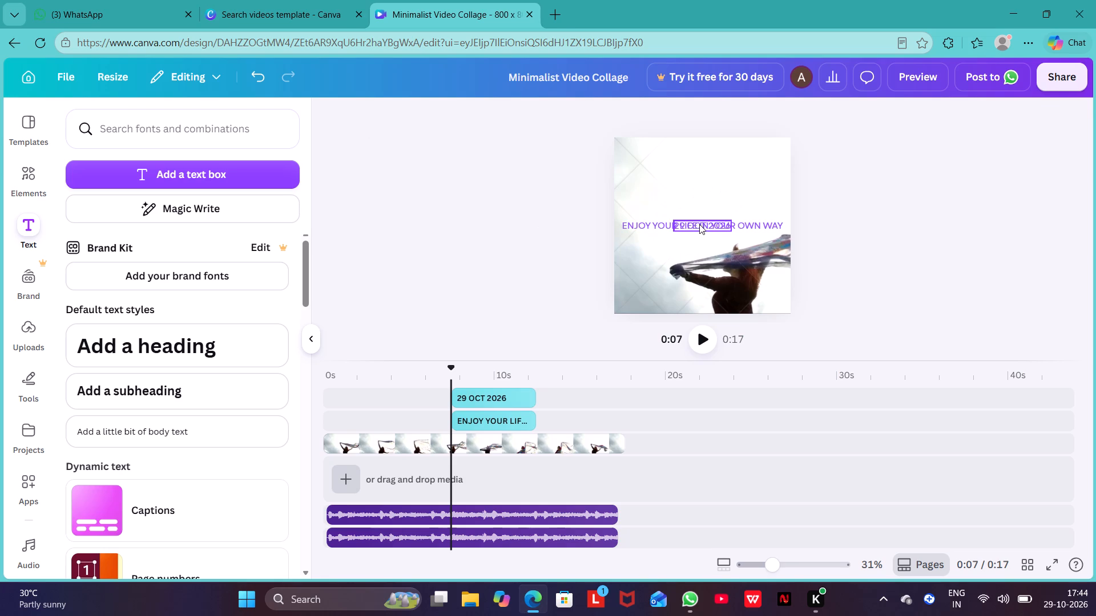
# Move the "29 OCT 2026" text to the lower-left corner of the video frame.
pyautogui.moveTo(699, 224); pyautogui.dragTo(649, 294)
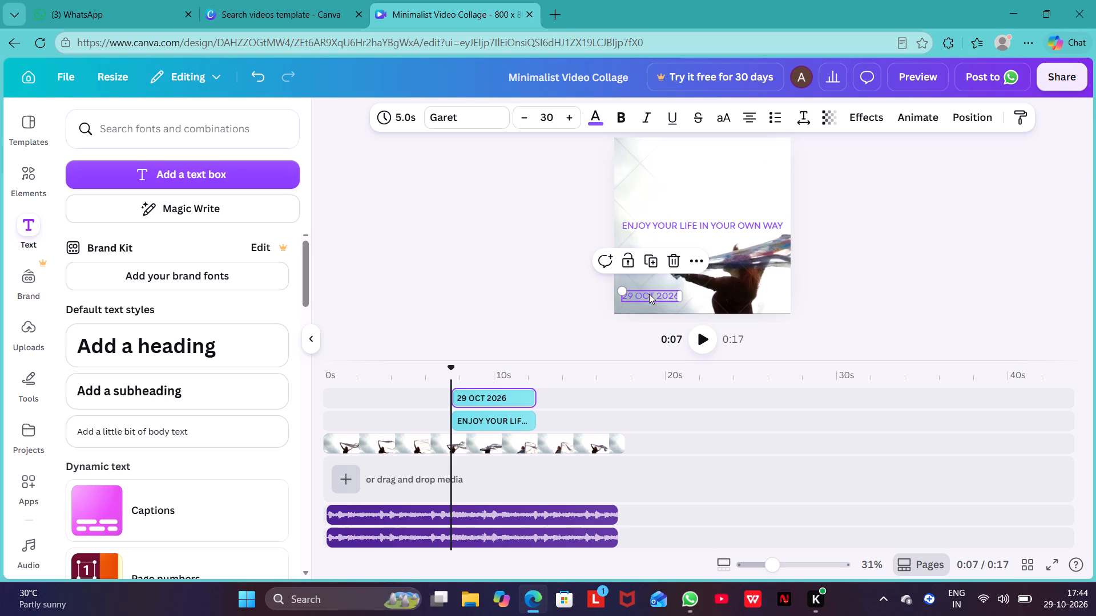
pyautogui.click(519, 260)
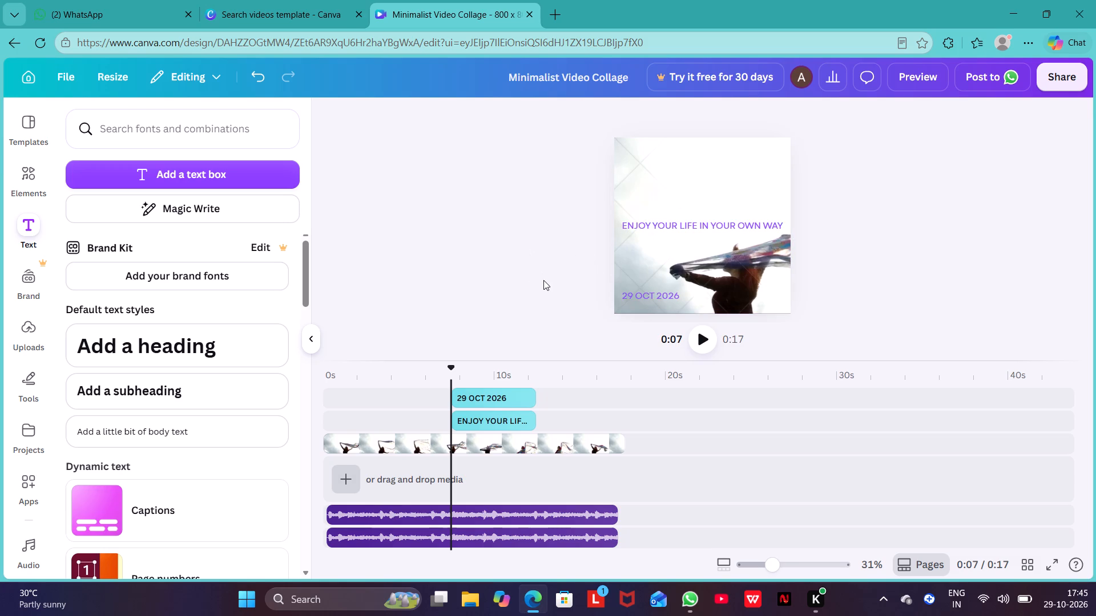
# Search the elements library for "clouds" and browse the matching graphics.
pyautogui.click(27, 179)
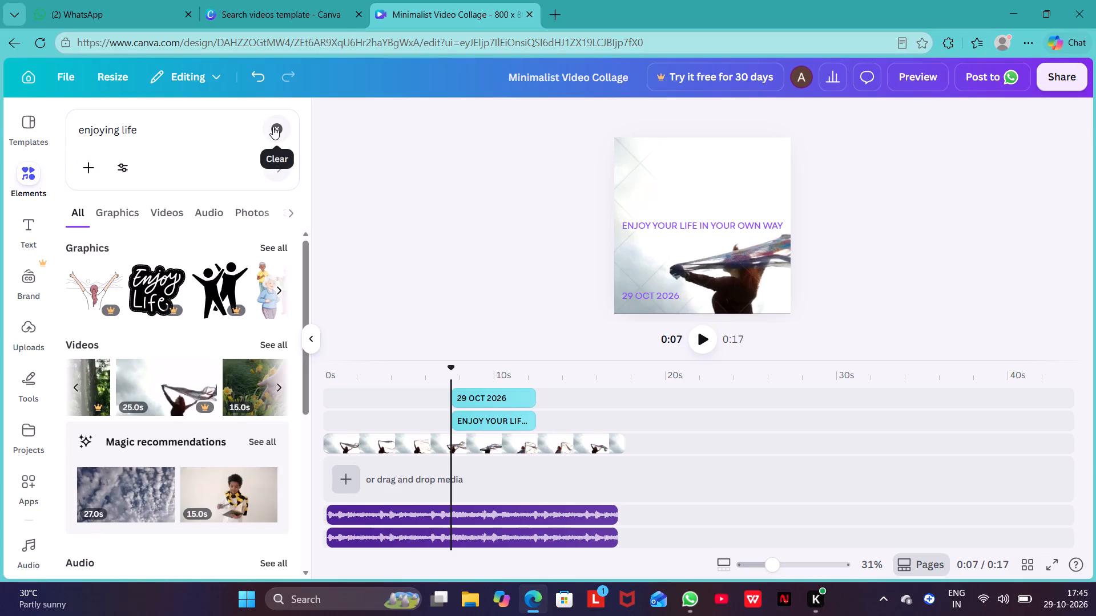
pyautogui.click(273, 127)
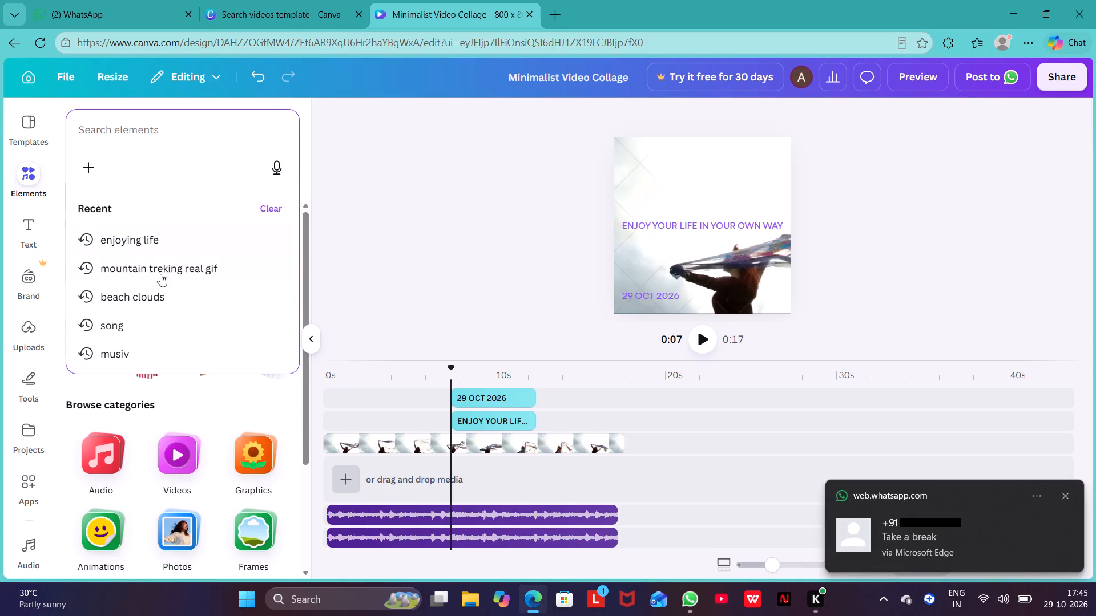
pyautogui.click(144, 324)
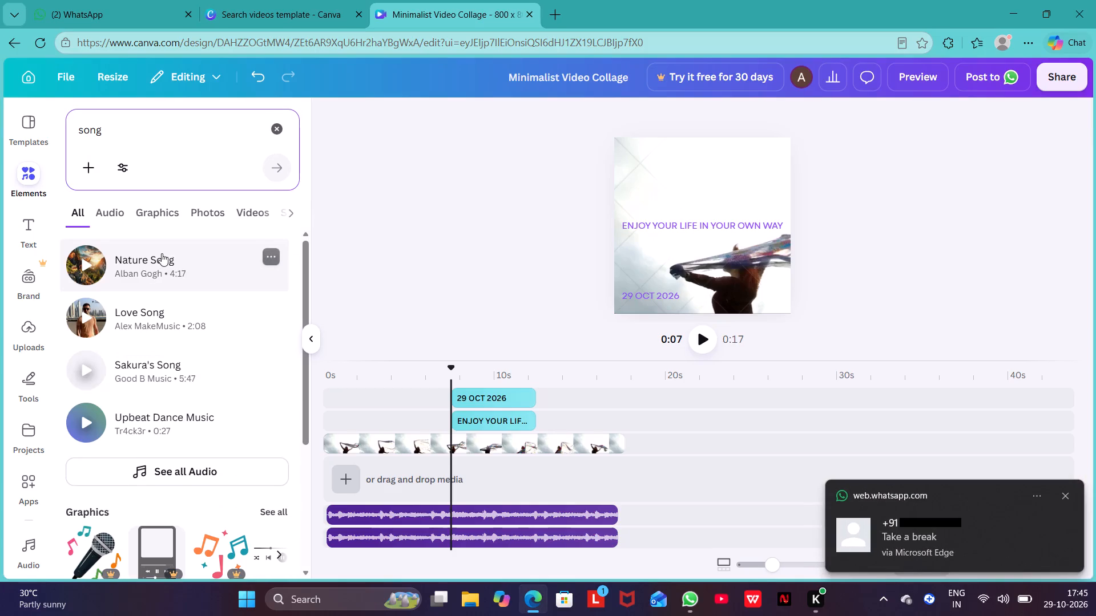
pyautogui.click(280, 129)
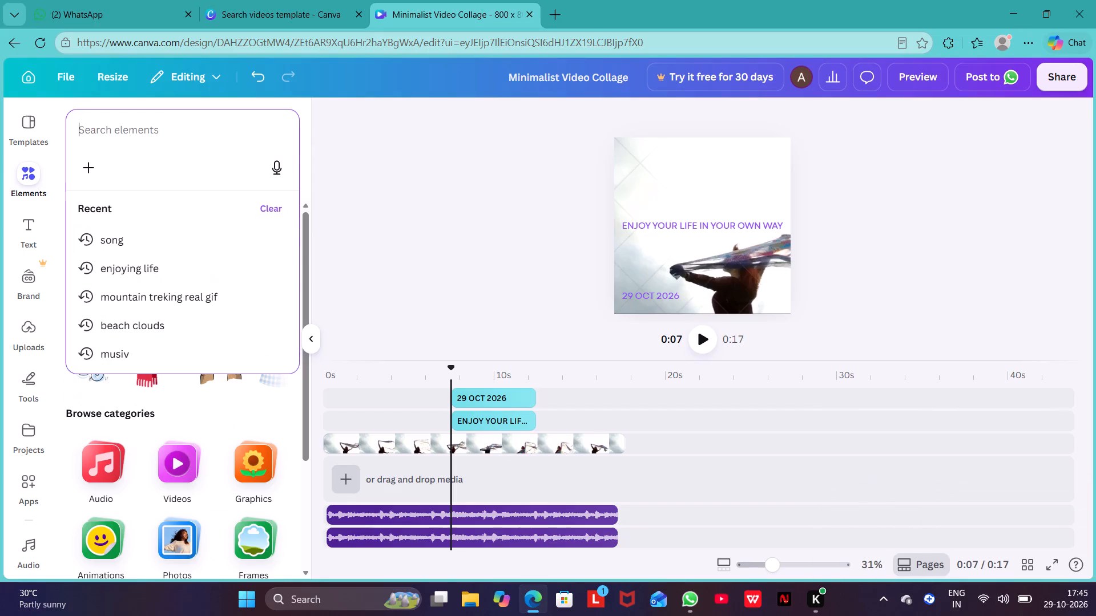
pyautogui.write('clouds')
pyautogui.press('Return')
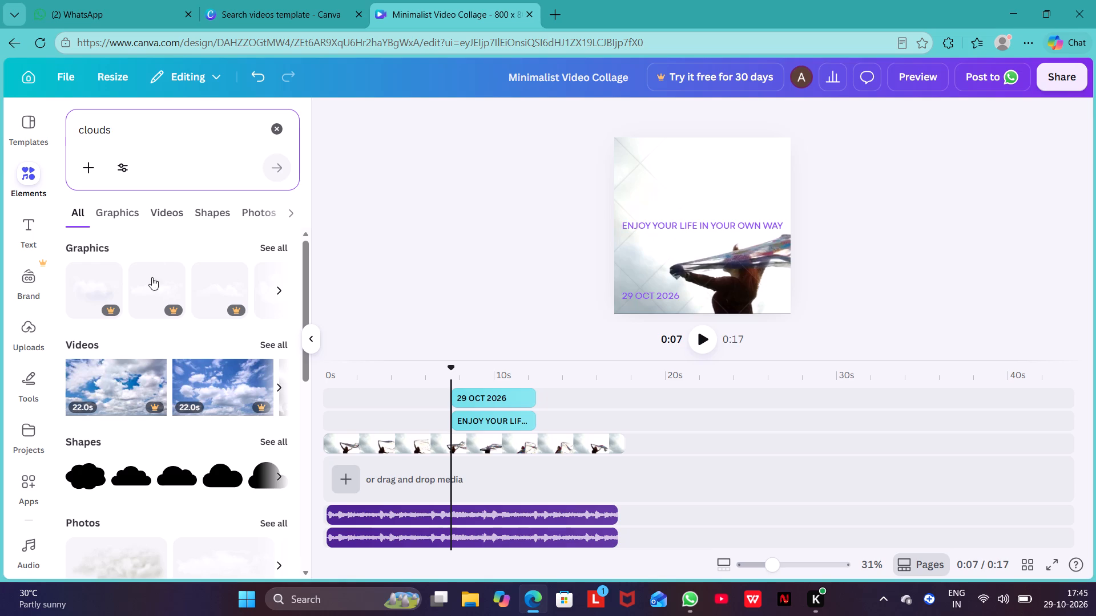
pyautogui.scroll(1, 152, 289)
# Add the cream-and-blue cloud graphic from the "clouds" results and place it in the frame's upper-left corner.
pyautogui.hscroll(-3, 183, 281)
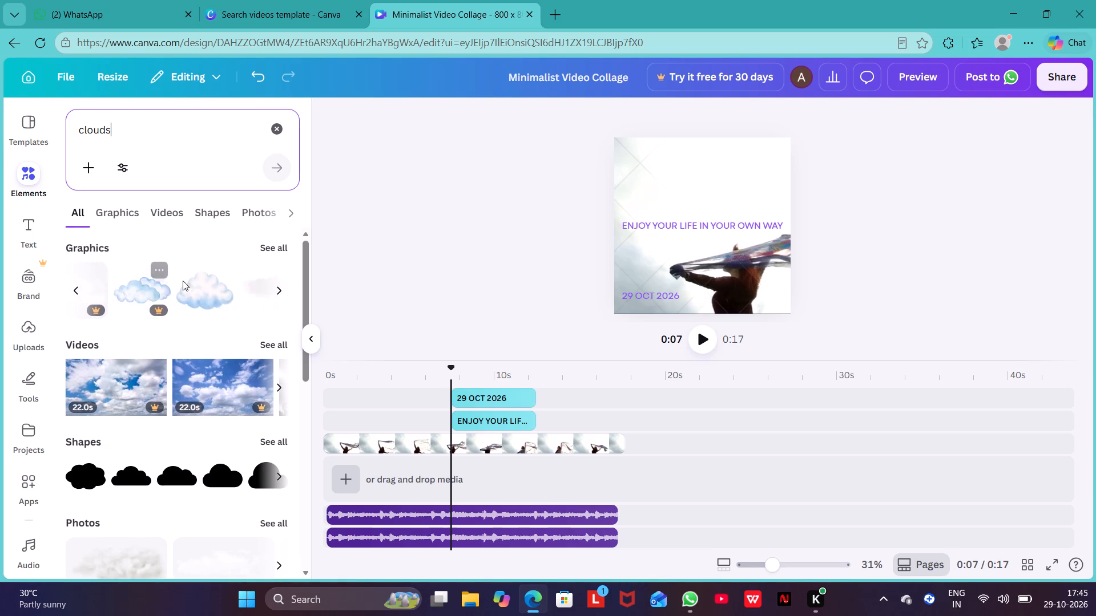
pyautogui.hscroll(-4, 183, 281)
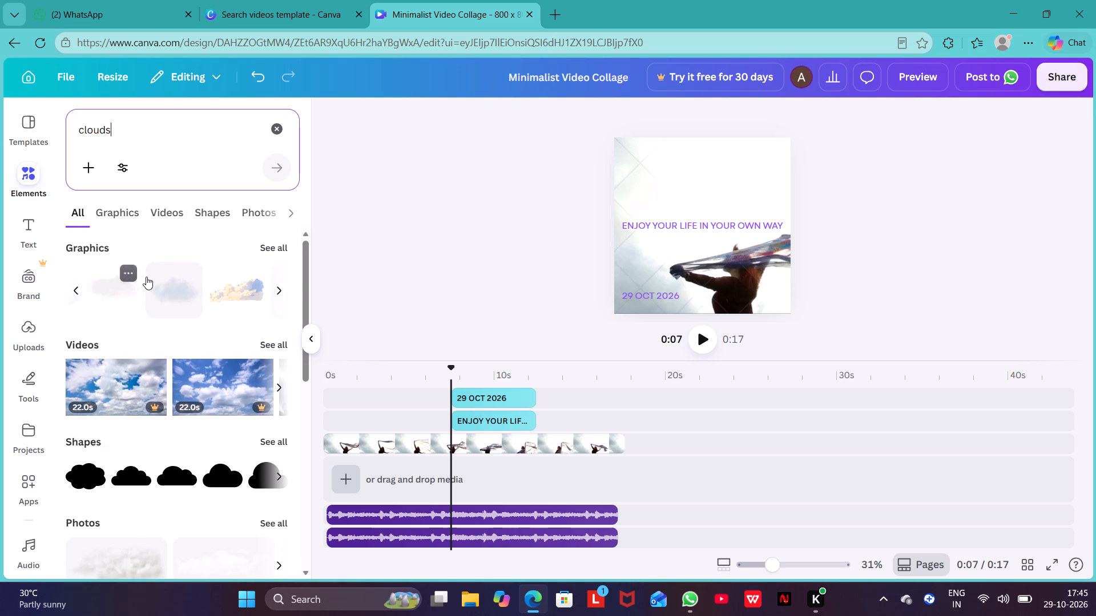
pyautogui.hscroll(-2, 146, 277)
pyautogui.click(161, 282)
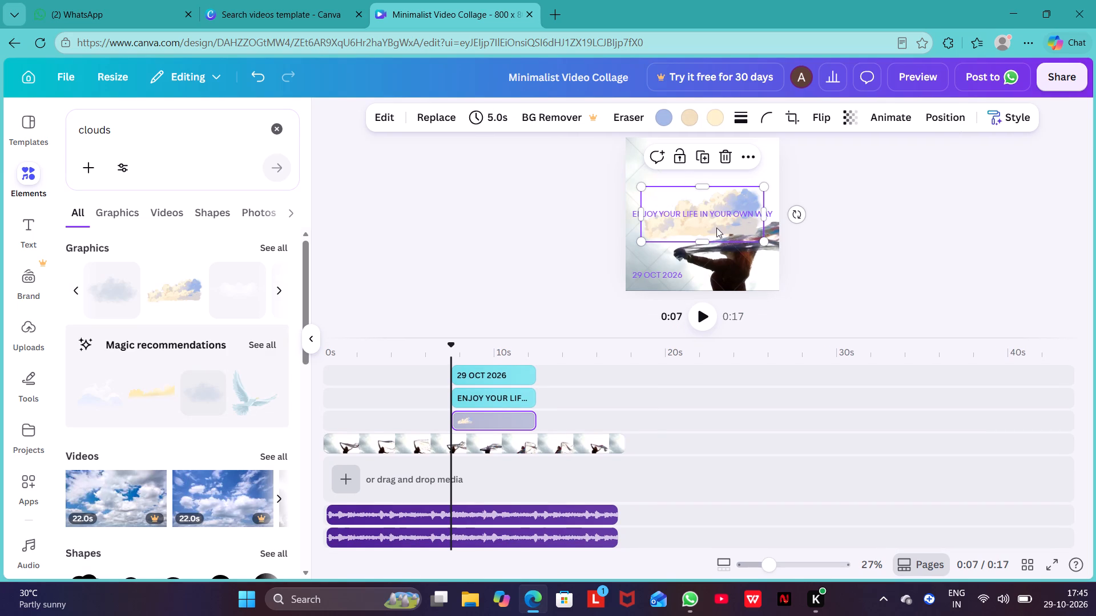
pyautogui.moveTo(716, 228); pyautogui.dragTo(703, 179)
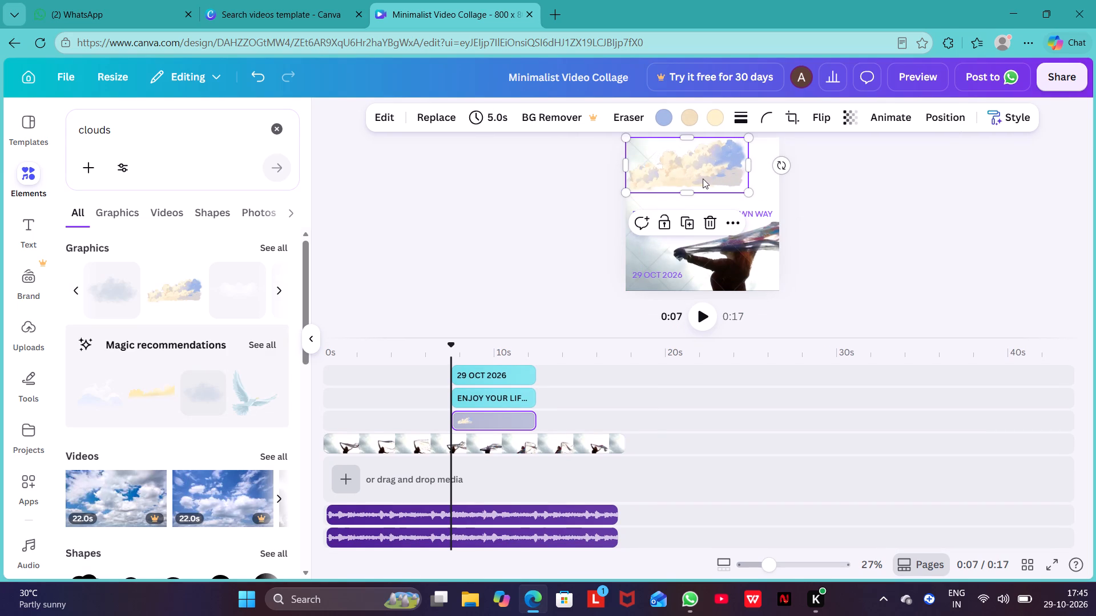
pyautogui.click(541, 196)
# Add the cream-and-teal layered cloud graphic, shrink it, and place it in the frame's upper-right corner beside the first cloud.
pyautogui.scroll(1, 541, 196)
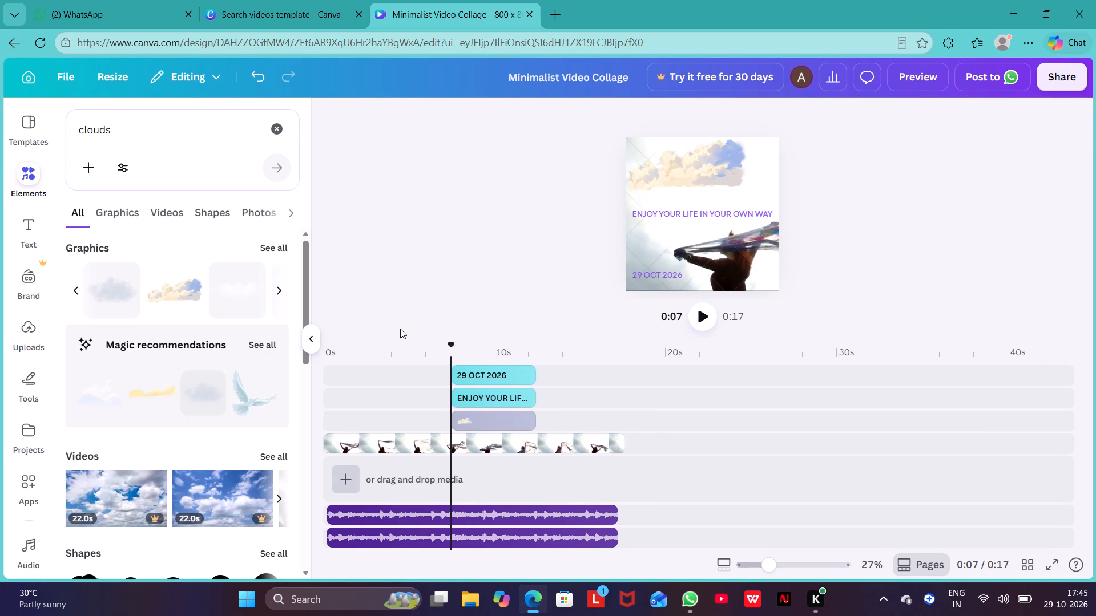
pyautogui.scroll(-2, 143, 413)
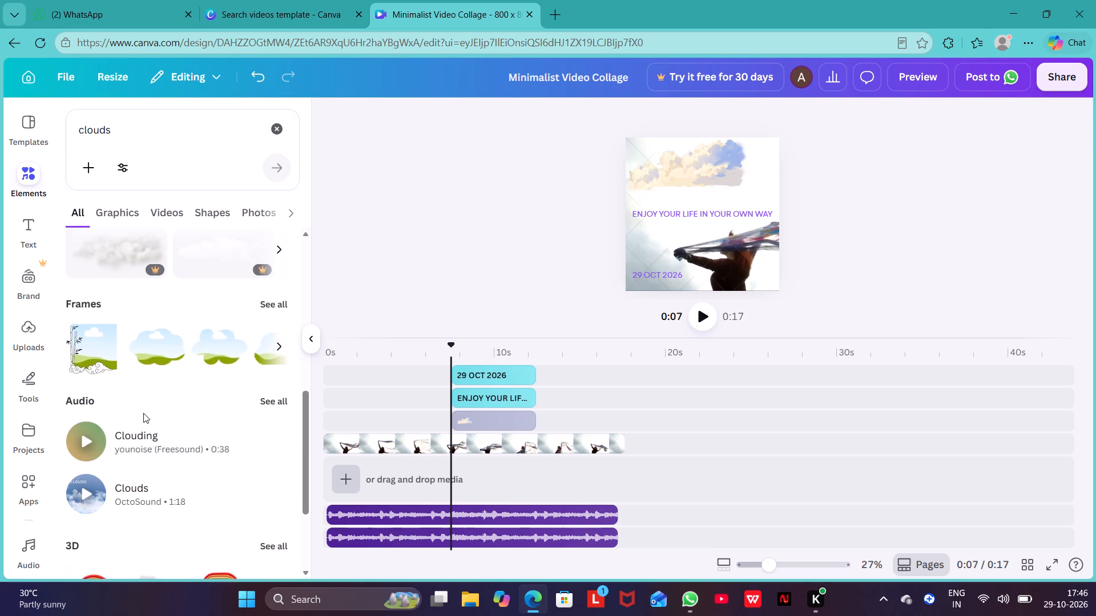
pyautogui.scroll(-2, 143, 413)
pyautogui.scroll(2, 143, 413)
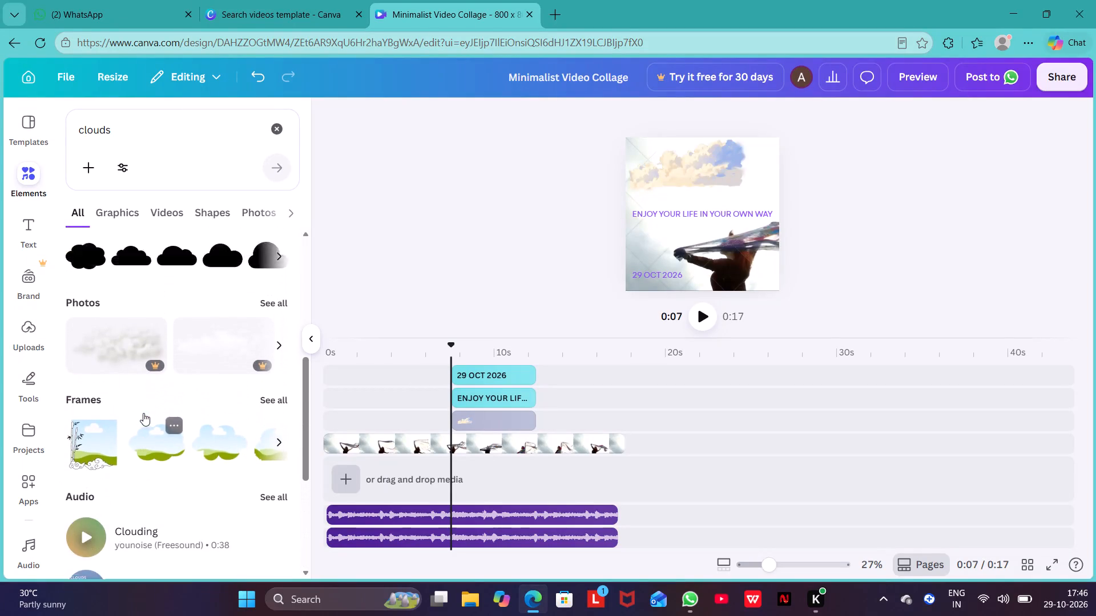
pyautogui.scroll(4, 143, 413)
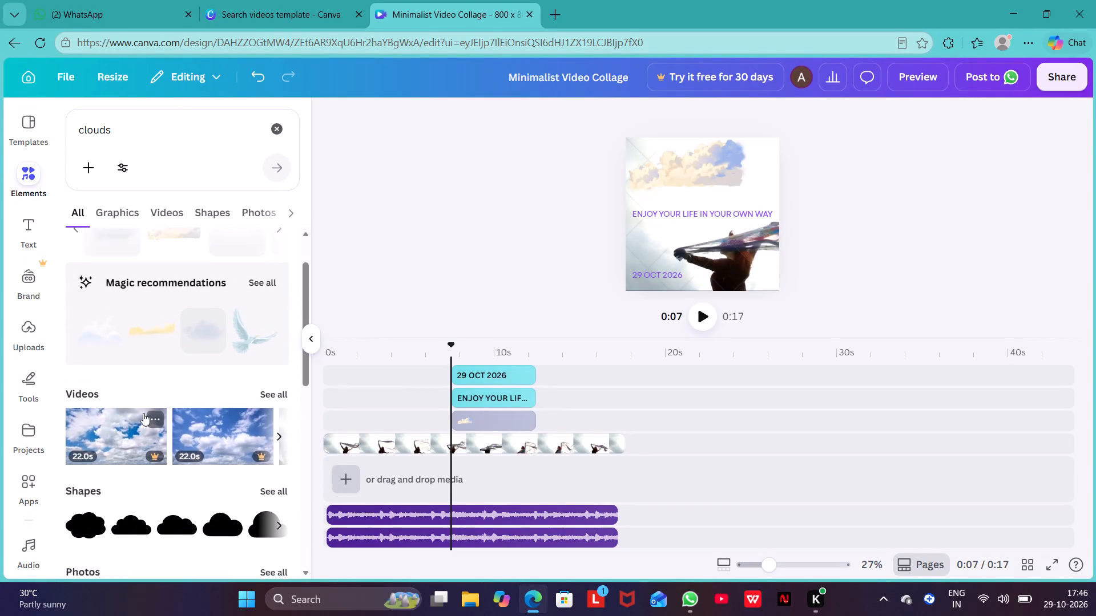
pyautogui.scroll(2, 143, 413)
pyautogui.click(277, 287)
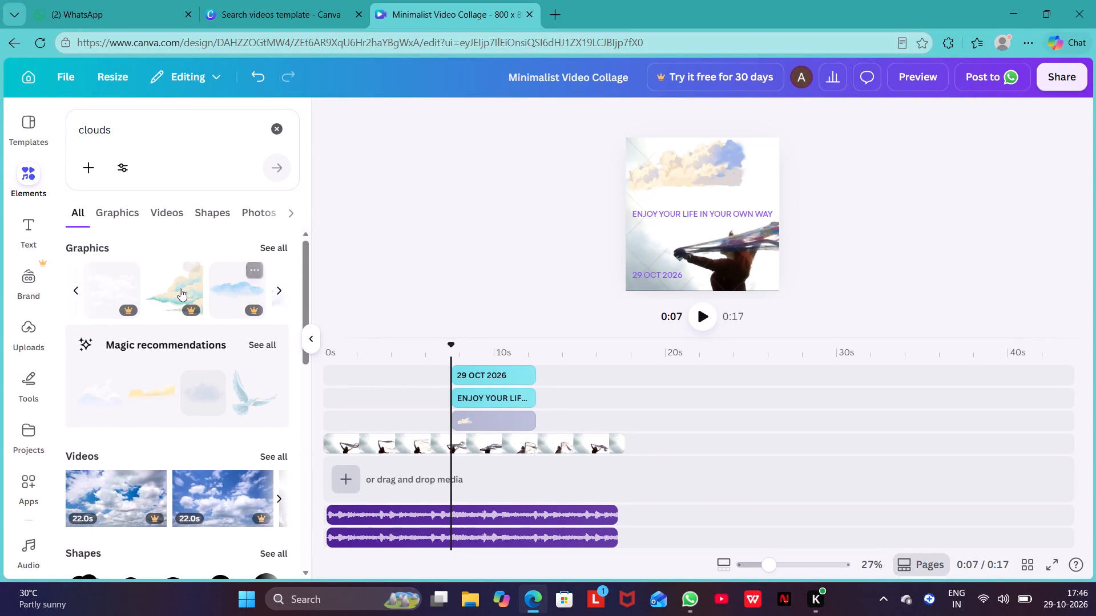
pyautogui.click(175, 289)
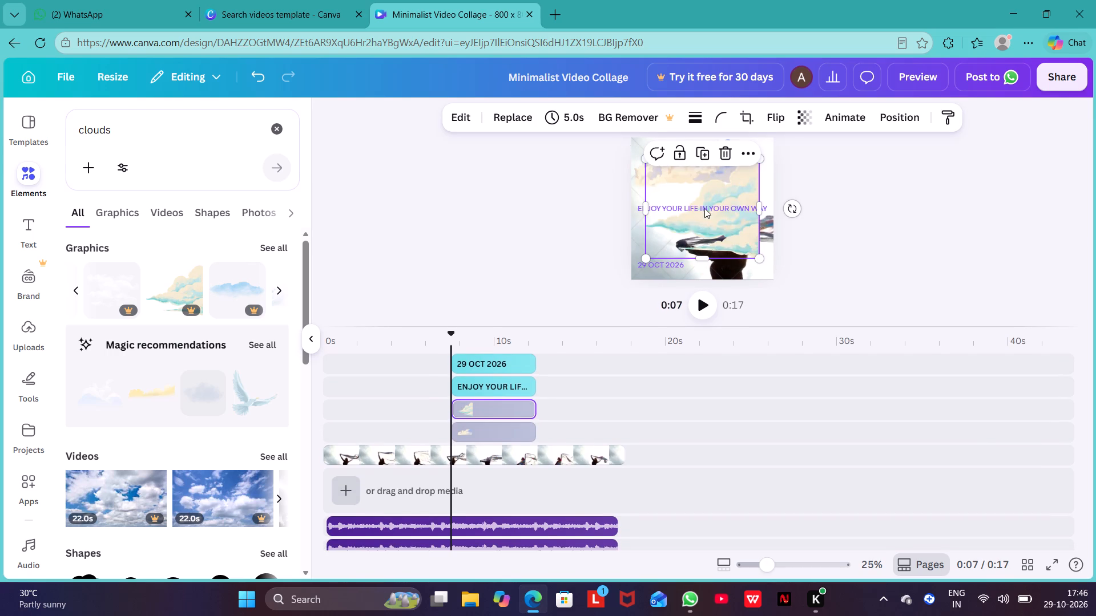
pyautogui.moveTo(759, 258); pyautogui.dragTo(732, 222)
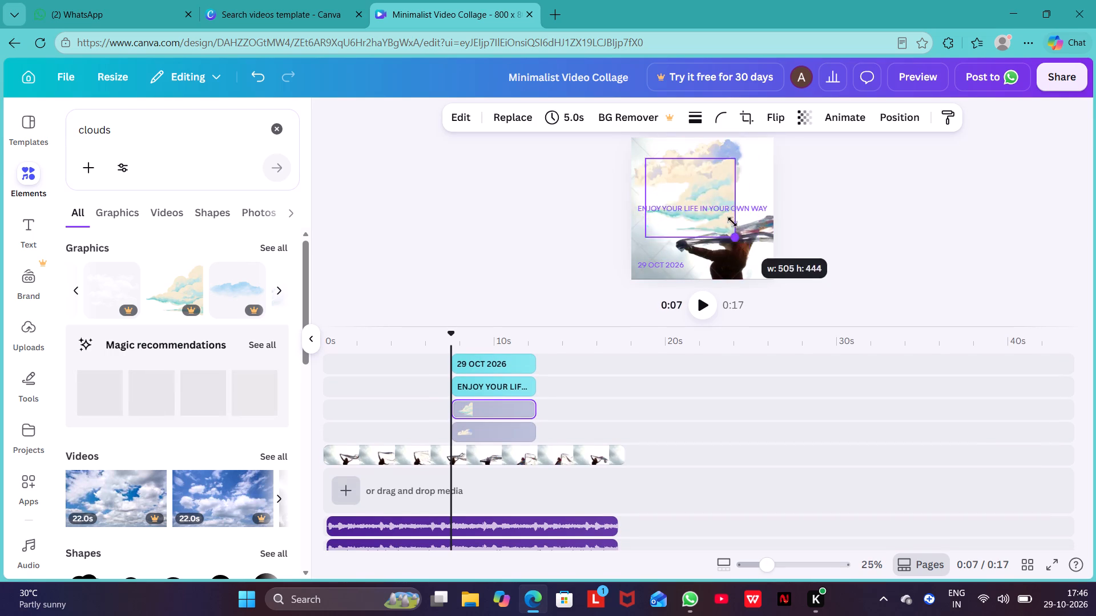
pyautogui.moveTo(732, 222); pyautogui.dragTo(724, 194)
pyautogui.moveTo(682, 193); pyautogui.dragTo(735, 175)
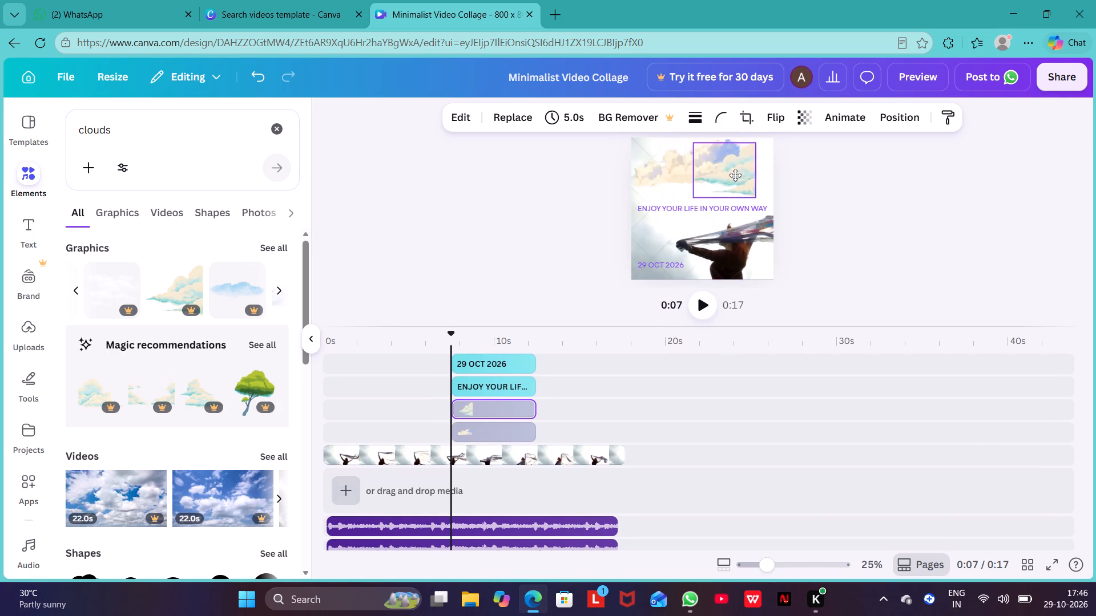
pyautogui.moveTo(735, 175); pyautogui.dragTo(752, 167)
pyautogui.click(874, 195)
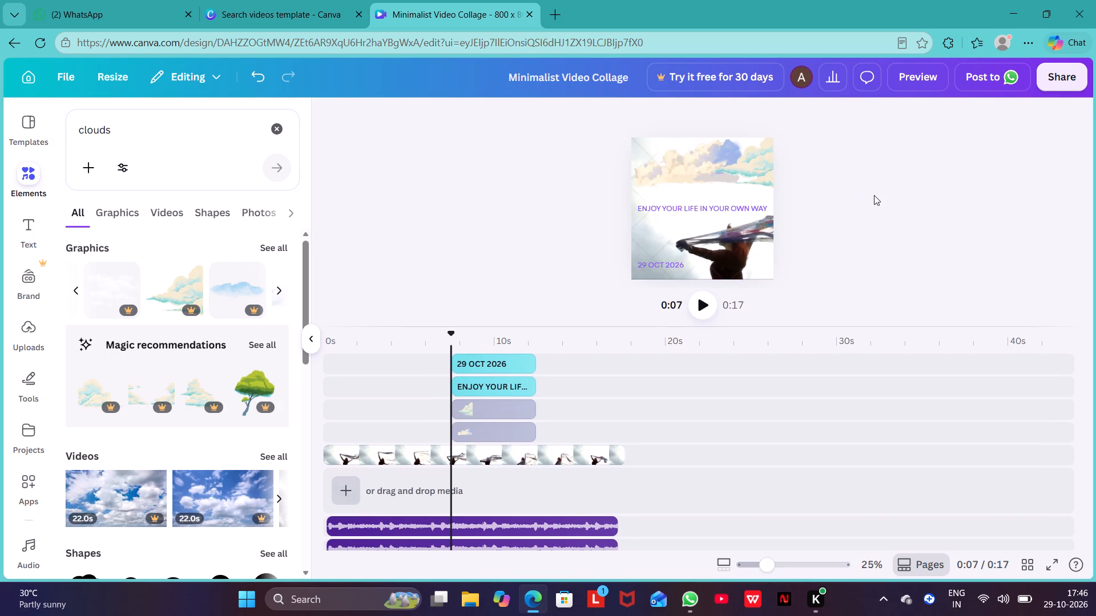
# Play the video preview and return the playhead to the start of the timeline.
pyautogui.scroll(1, 874, 195)
pyautogui.scroll(-5, 555, 253)
pyautogui.click(699, 301)
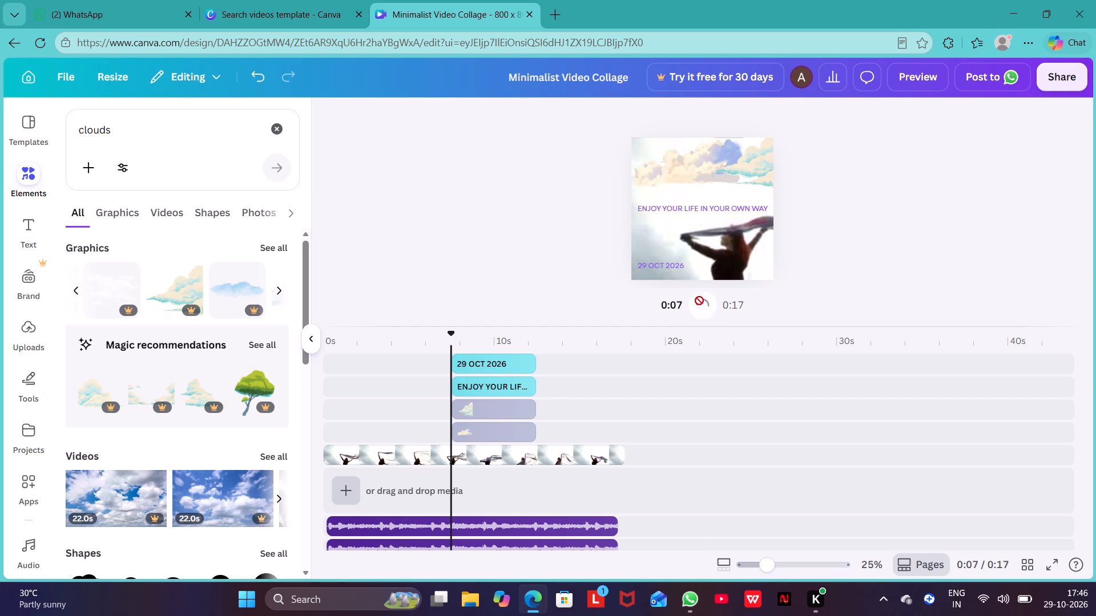
pyautogui.moveTo(451, 347); pyautogui.dragTo(276, 352)
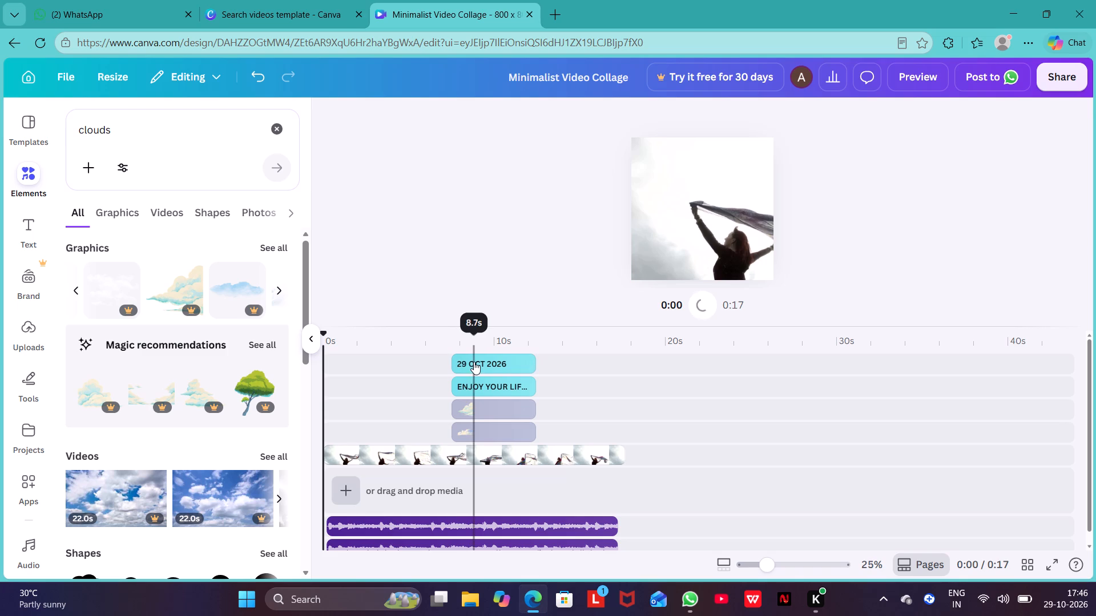
# Extend the start of the "29 OCT 2026" text's timing back to 0s, for a 12.4-second duration.
pyautogui.moveTo(453, 364); pyautogui.dragTo(378, 372)
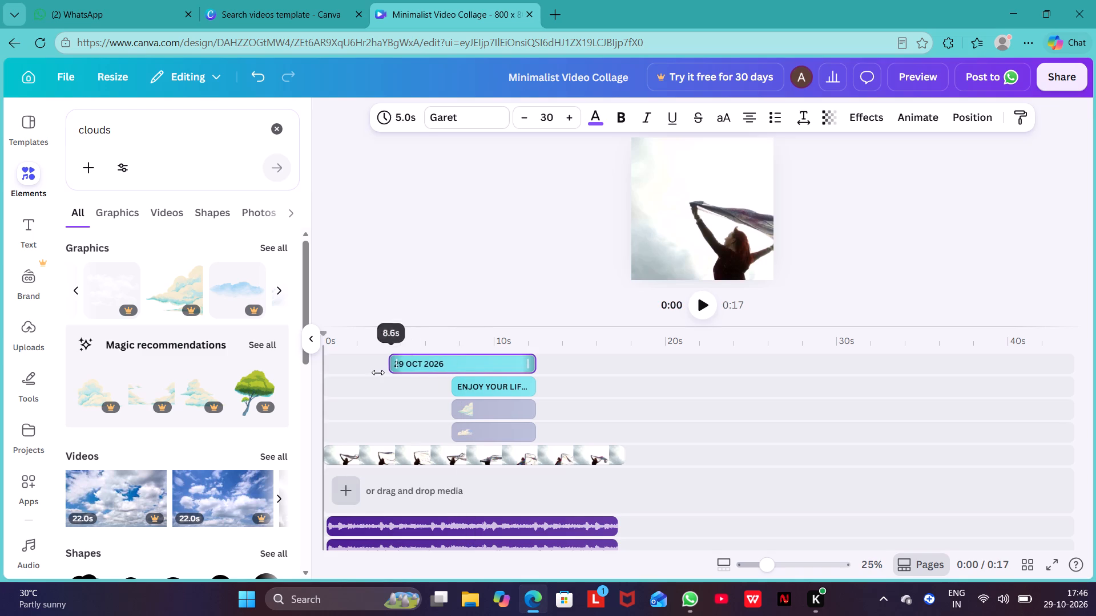
pyautogui.moveTo(378, 372); pyautogui.dragTo(320, 374)
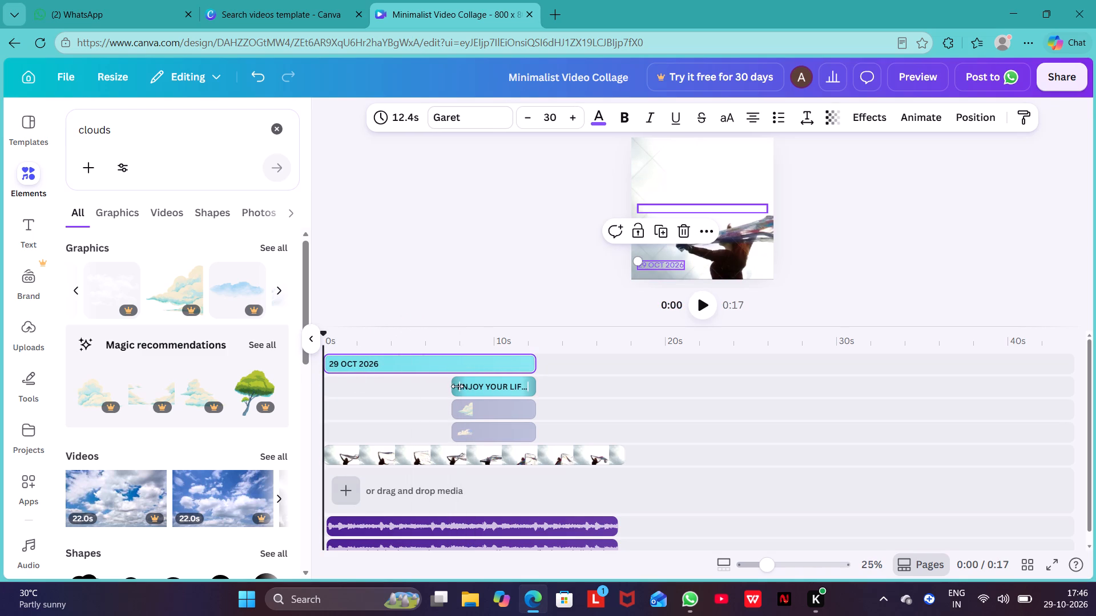
# Extend the start of the "ENJOY YOUR LIFE IN YOUR OWN WAY" text's timing back to 0s, for a 12.4-second duration.
pyautogui.moveTo(458, 386); pyautogui.dragTo(328, 395)
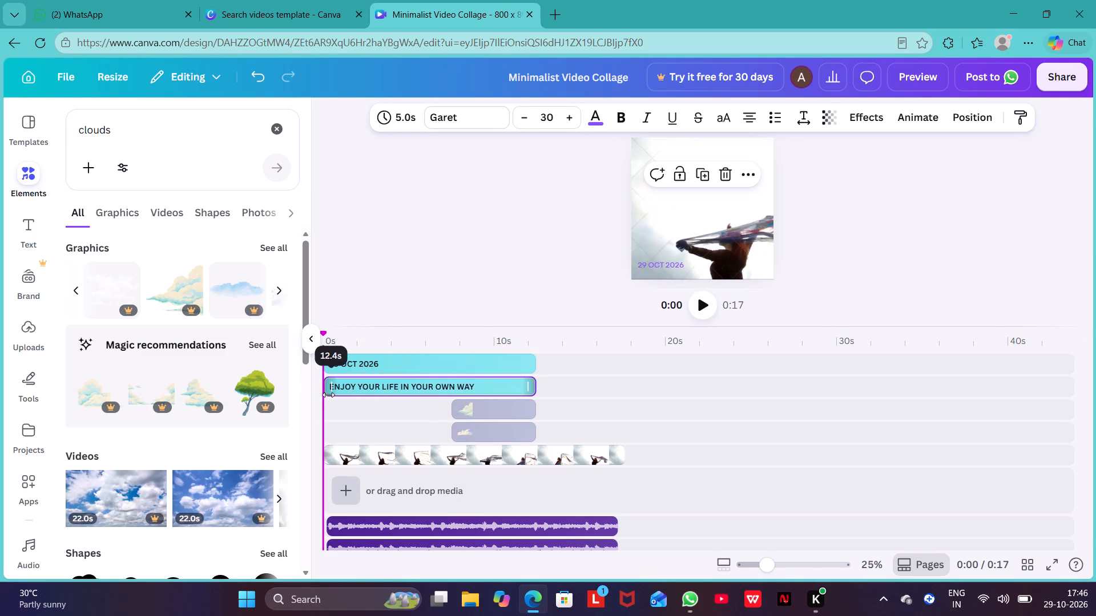
pyautogui.moveTo(328, 395); pyautogui.dragTo(329, 395)
# Extend the start of the cream-and-teal cloud graphic's timing earlier, for a 6.0-second duration.
pyautogui.moveTo(456, 408); pyautogui.dragTo(323, 409)
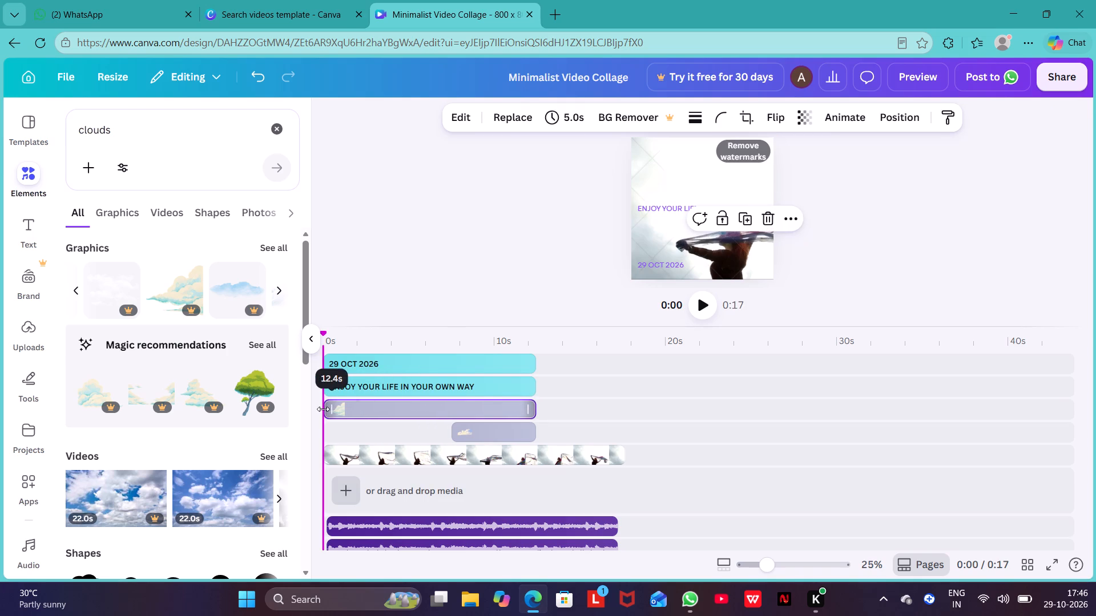
pyautogui.moveTo(323, 409); pyautogui.dragTo(451, 415)
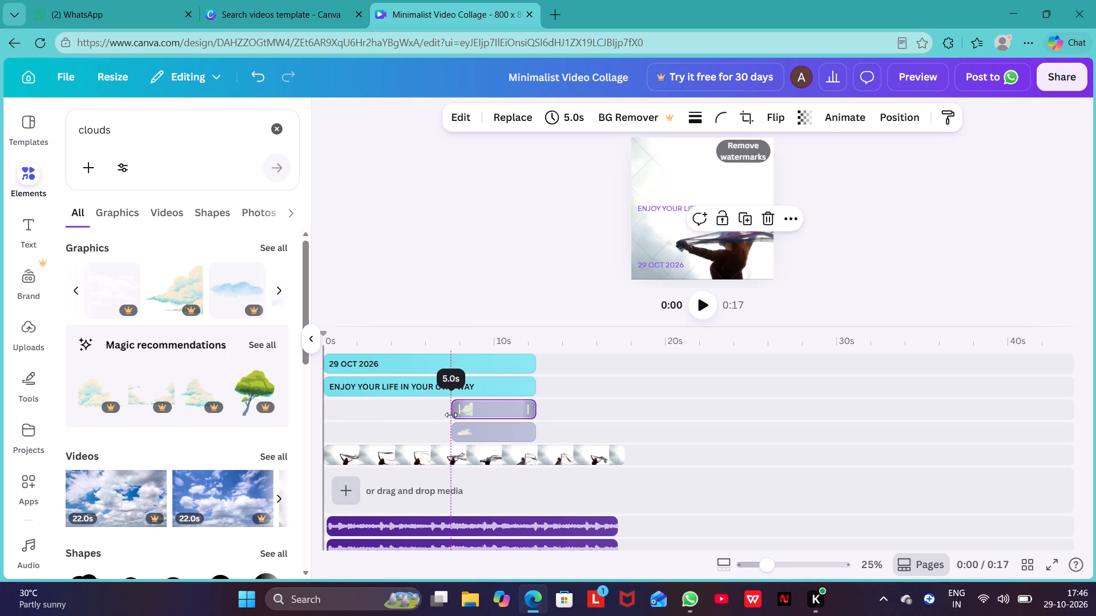
pyautogui.moveTo(451, 415); pyautogui.dragTo(437, 414)
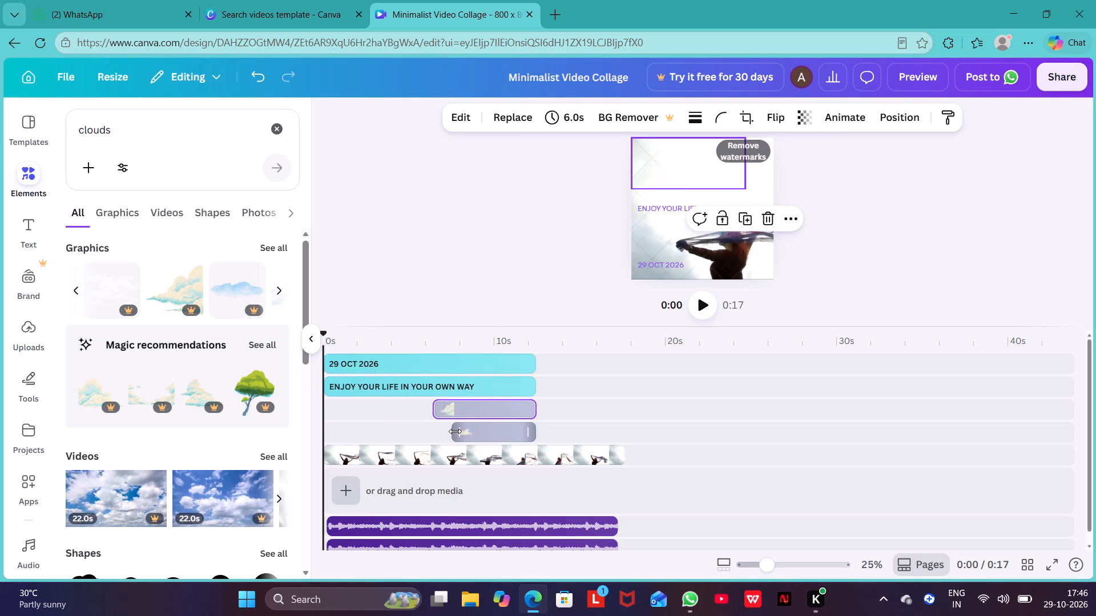
# Extend the start of the cream-and-blue cloud graphic's timing back to 0s, for a 12.4-second duration.
pyautogui.moveTo(455, 431); pyautogui.dragTo(329, 433)
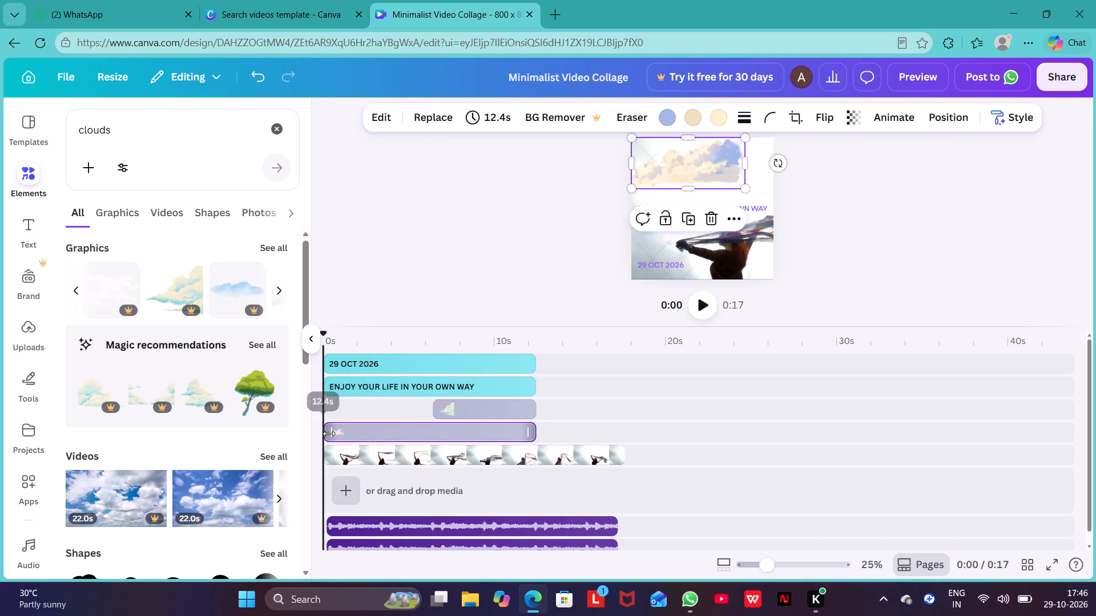
pyautogui.click(484, 277)
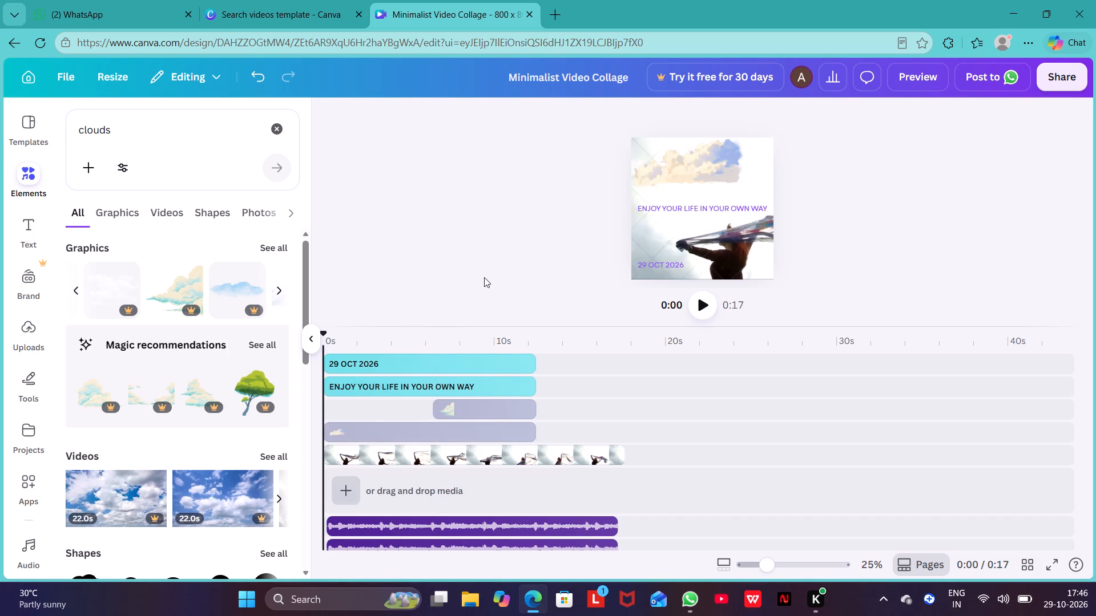
# Play the video preview from the start of the timeline.
pyautogui.click(703, 298)
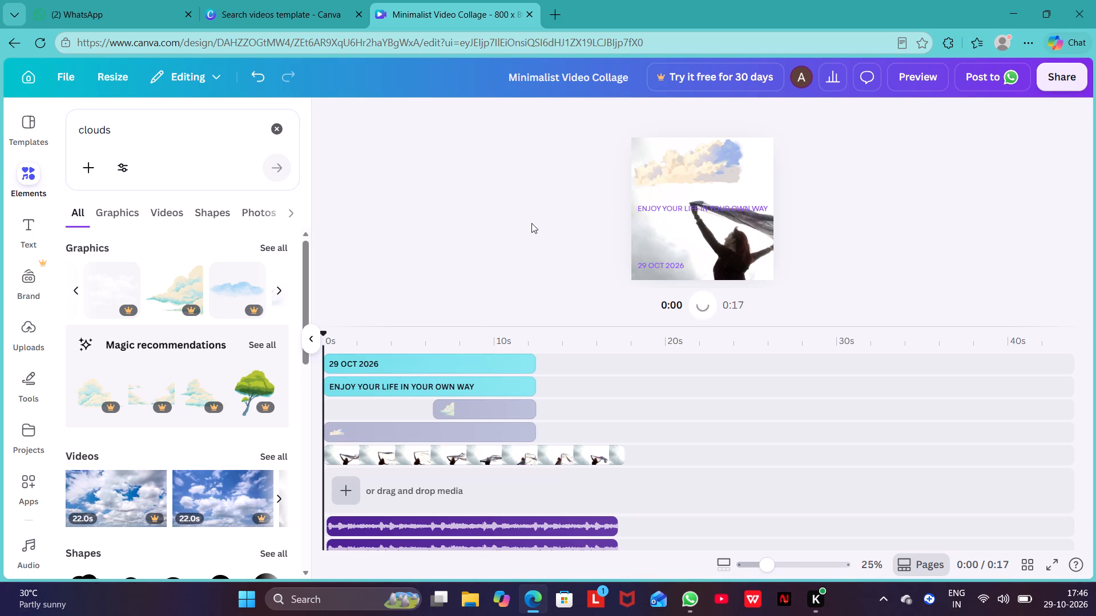
# Recolour the "ENJOY YOUR LIFE IN YOUR OWN WAY" heading bright orange from the default solid colours and make it bold.
pyautogui.click(636, 207)
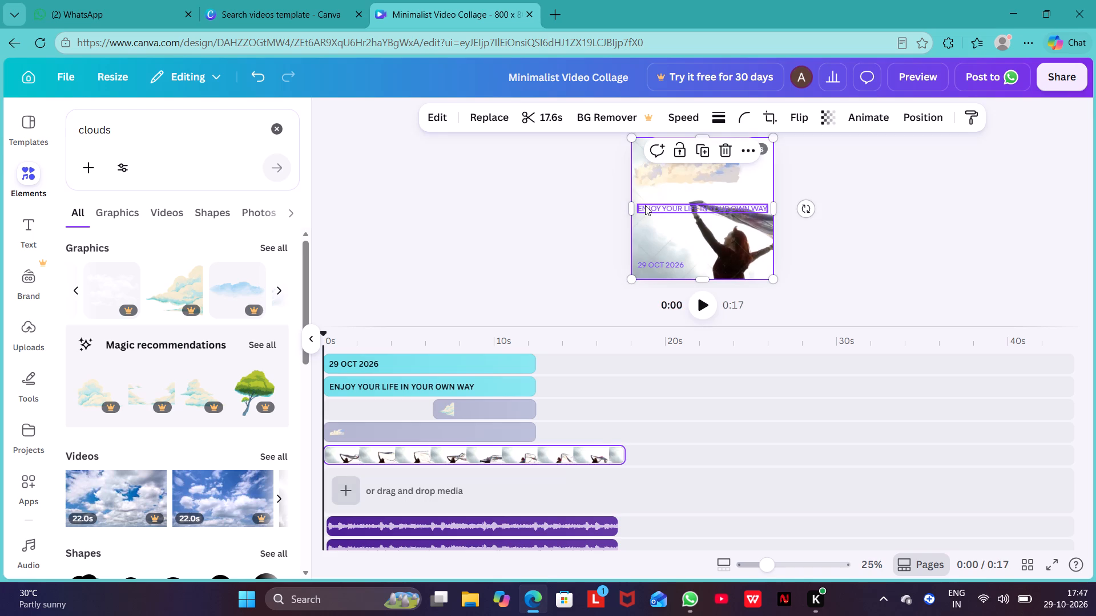
pyautogui.click(645, 205)
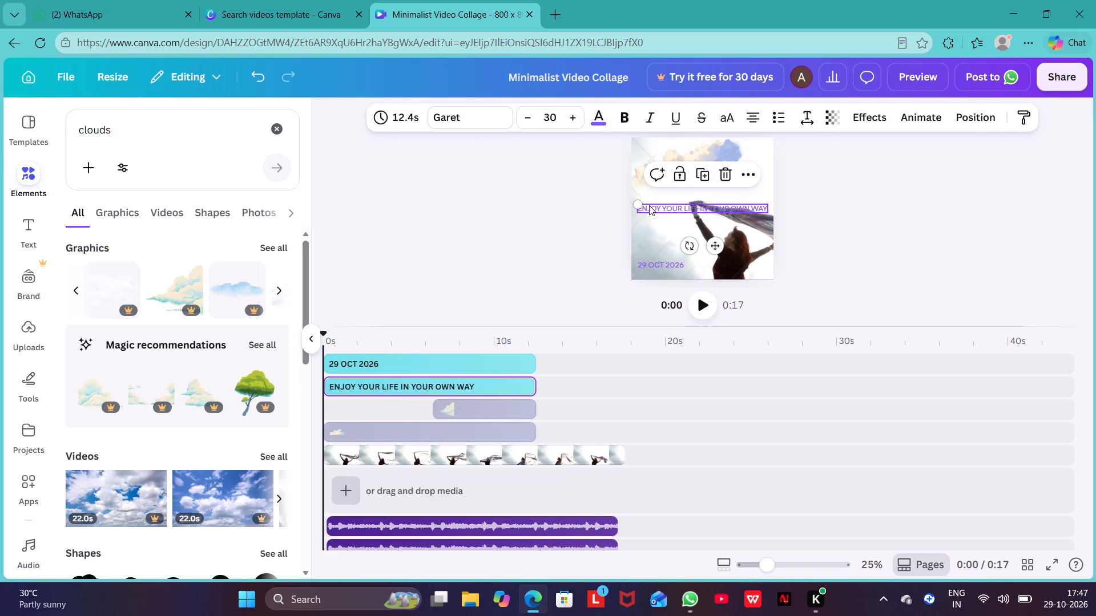
pyautogui.click(596, 123)
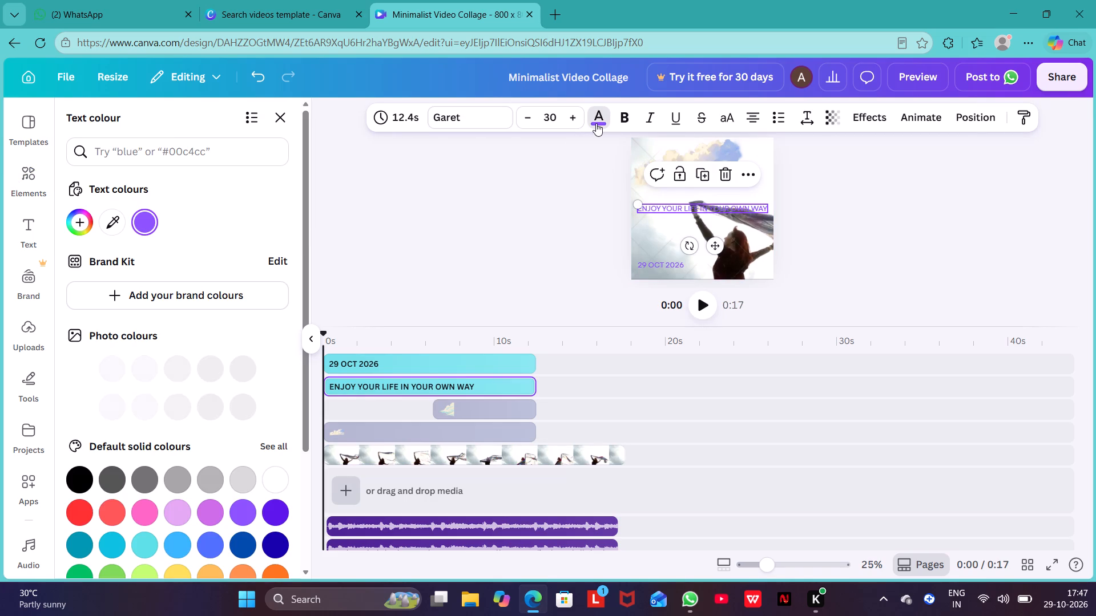
pyautogui.scroll(-1, 160, 537)
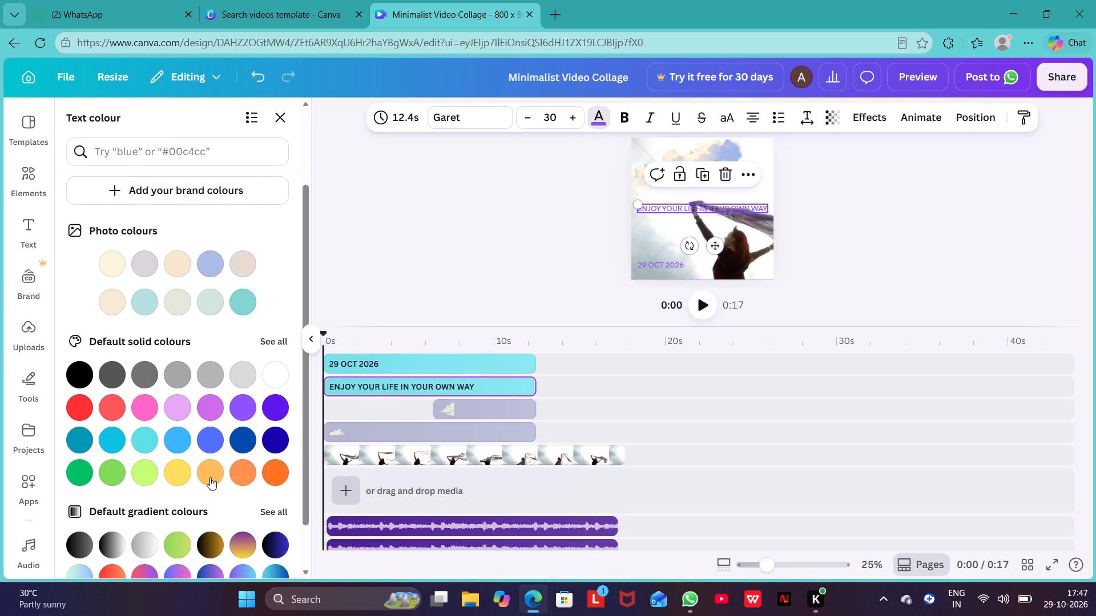
pyautogui.click(214, 471)
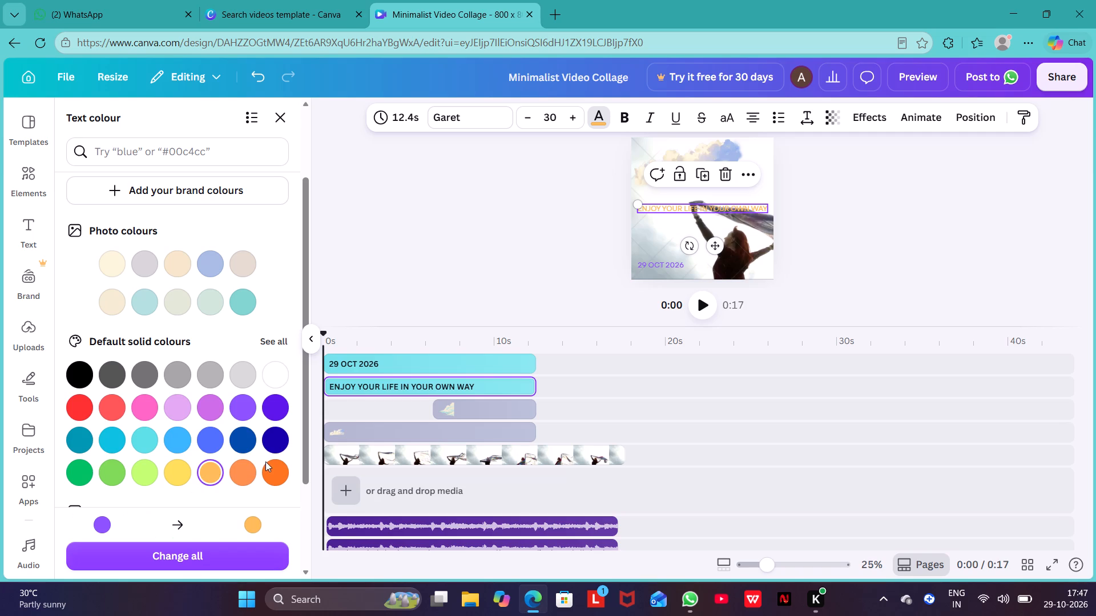
pyautogui.click(276, 471)
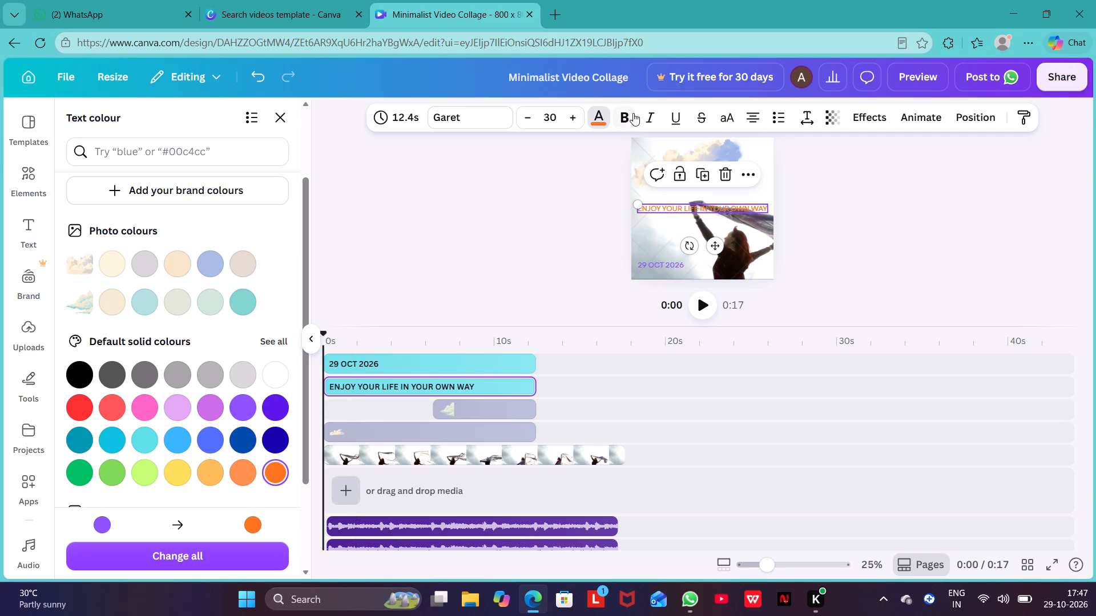
pyautogui.click(628, 114)
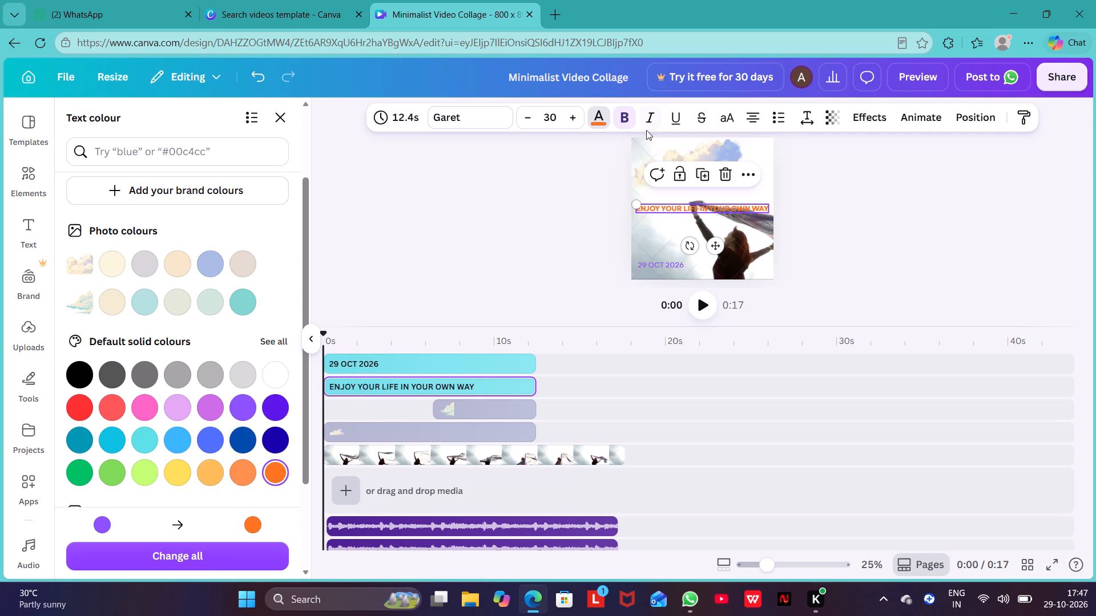
# Apply the Background text effect to the "ENJOY YOUR LIFE IN YOUR OWN WAY" heading.
pyautogui.click(860, 112)
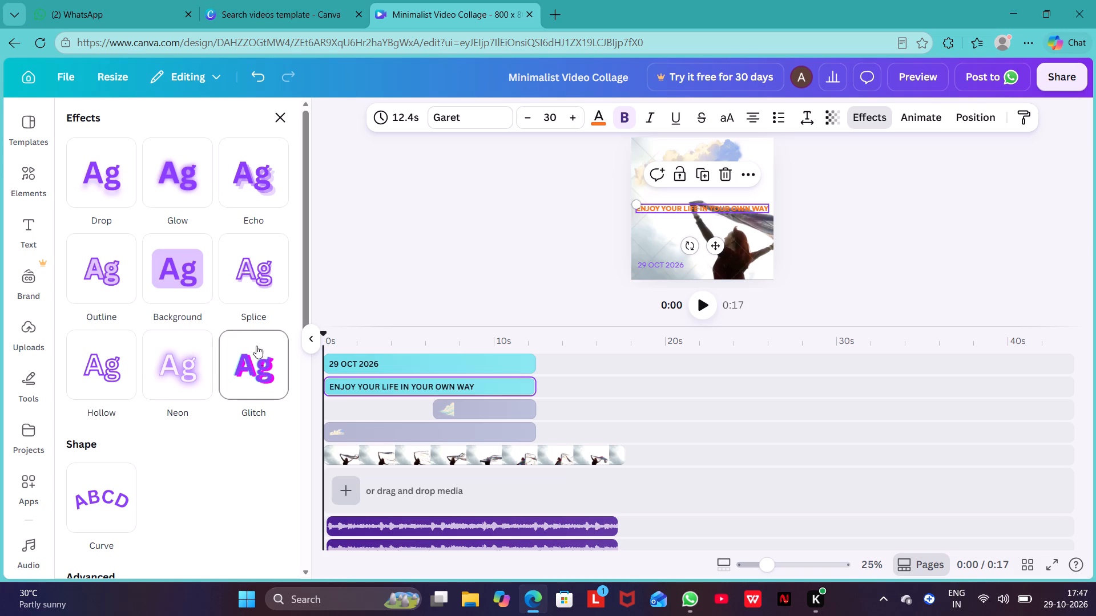
pyautogui.click(192, 273)
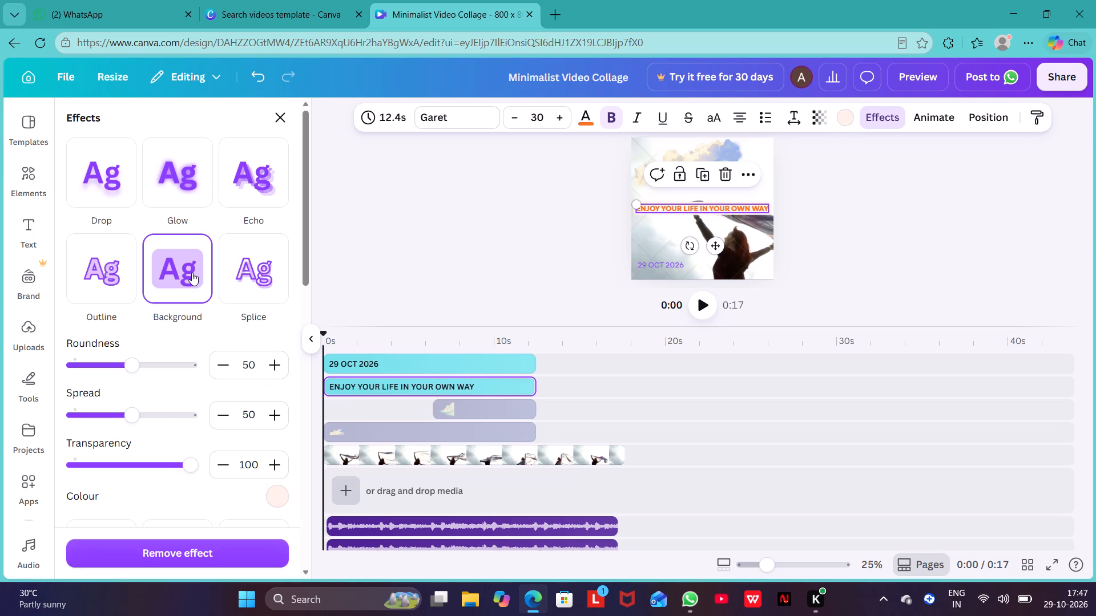
pyautogui.click(411, 242)
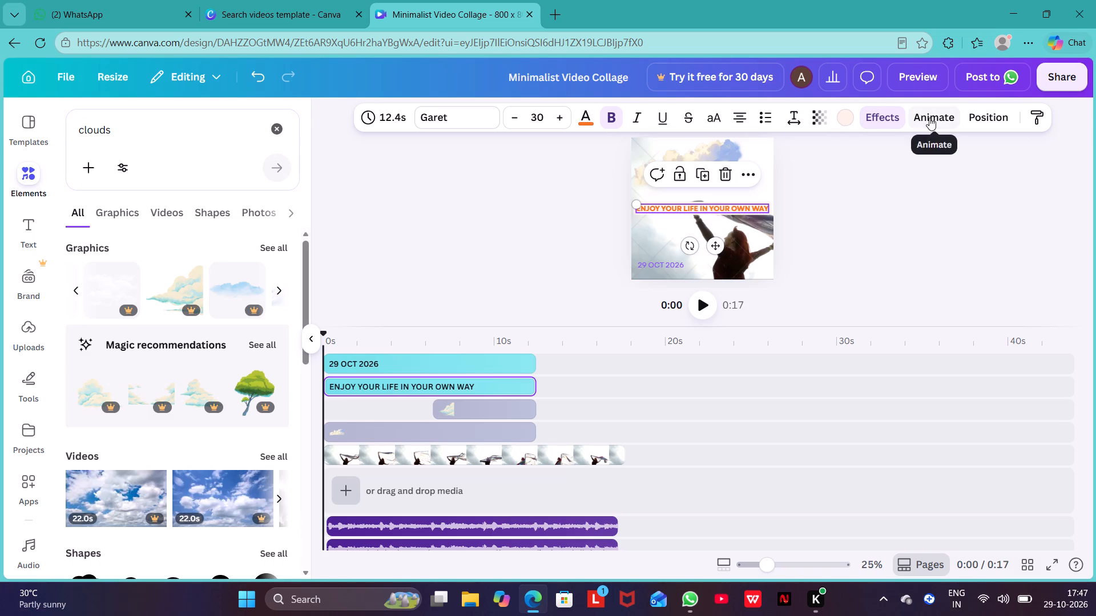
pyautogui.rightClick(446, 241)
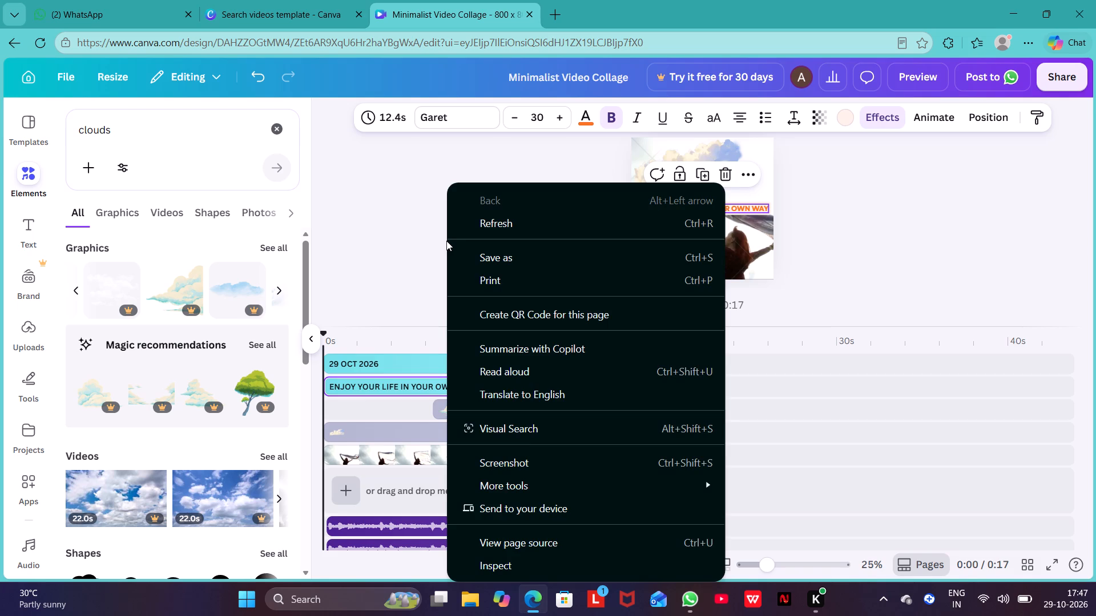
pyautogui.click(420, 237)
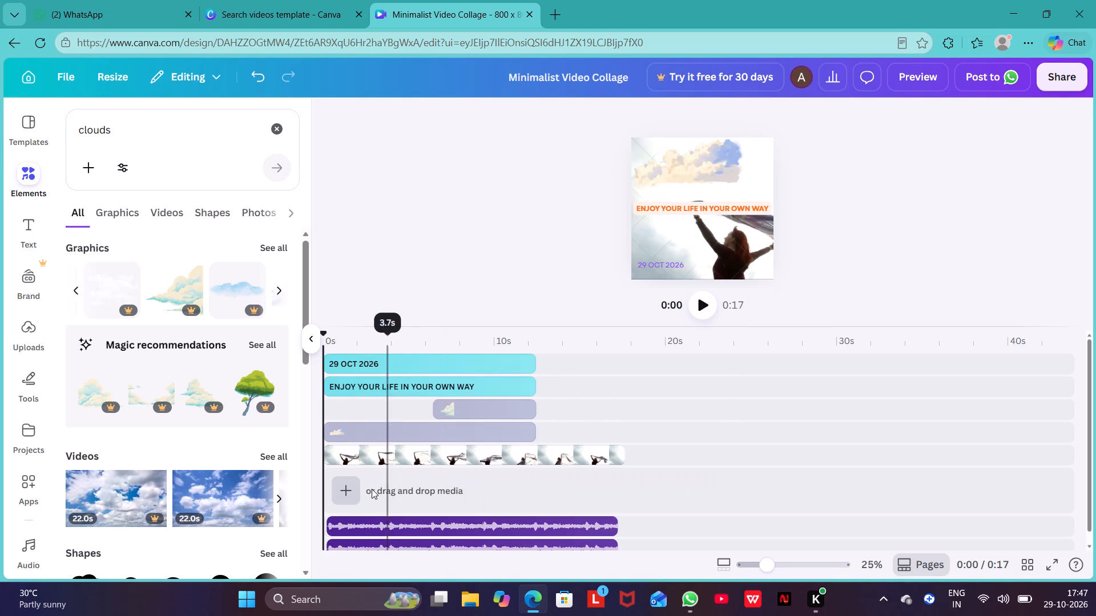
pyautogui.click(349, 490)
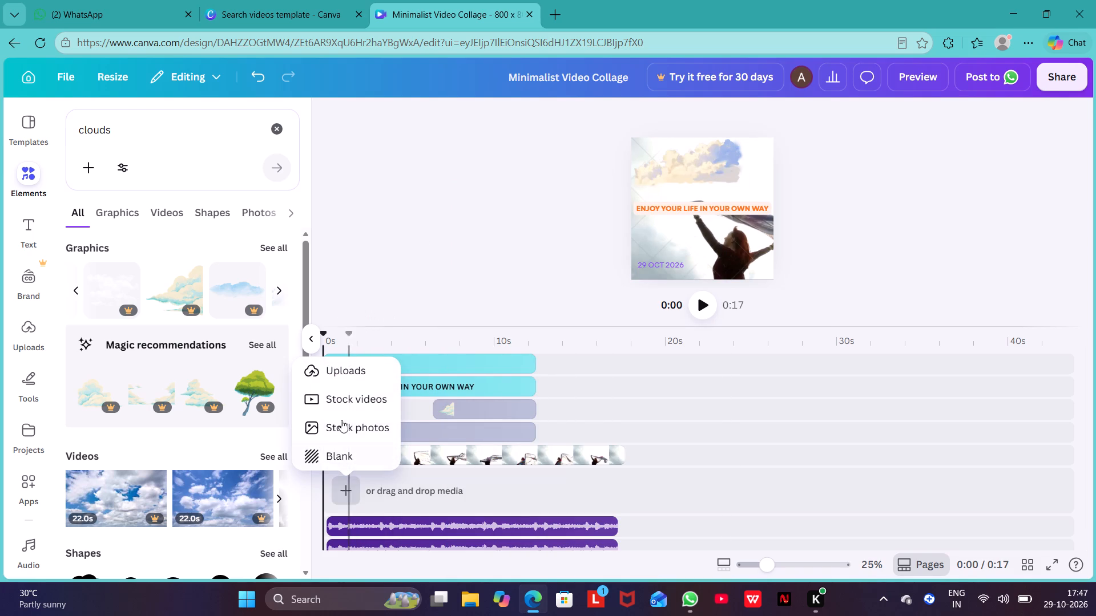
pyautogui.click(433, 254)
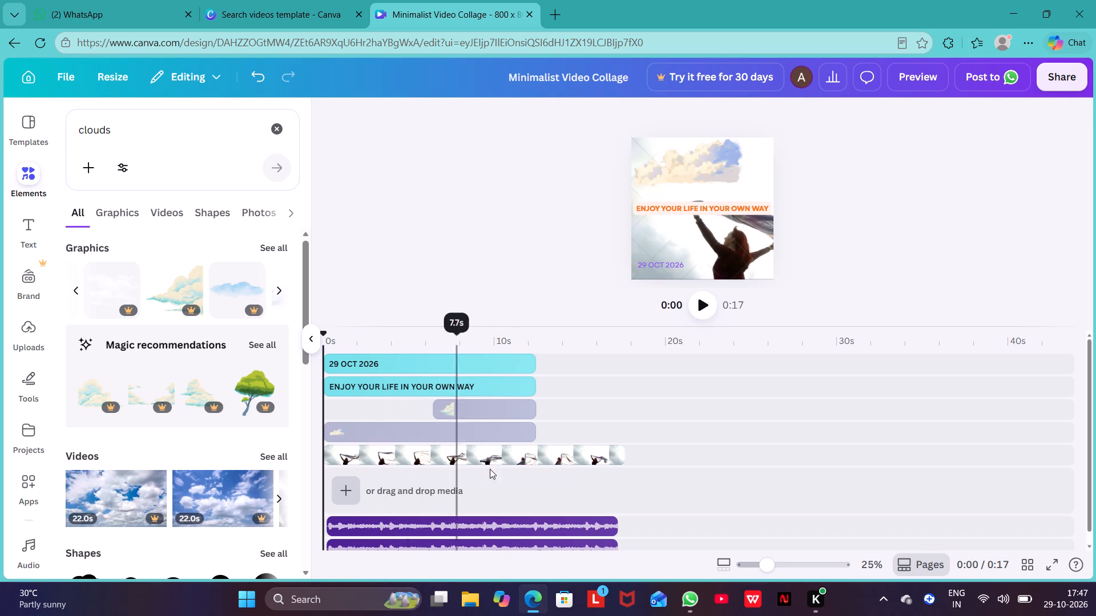
# Move the playhead to 12.6s and trim the end of the scarf video clip to it, for a 12.6-second duration.
pyautogui.click(540, 469)
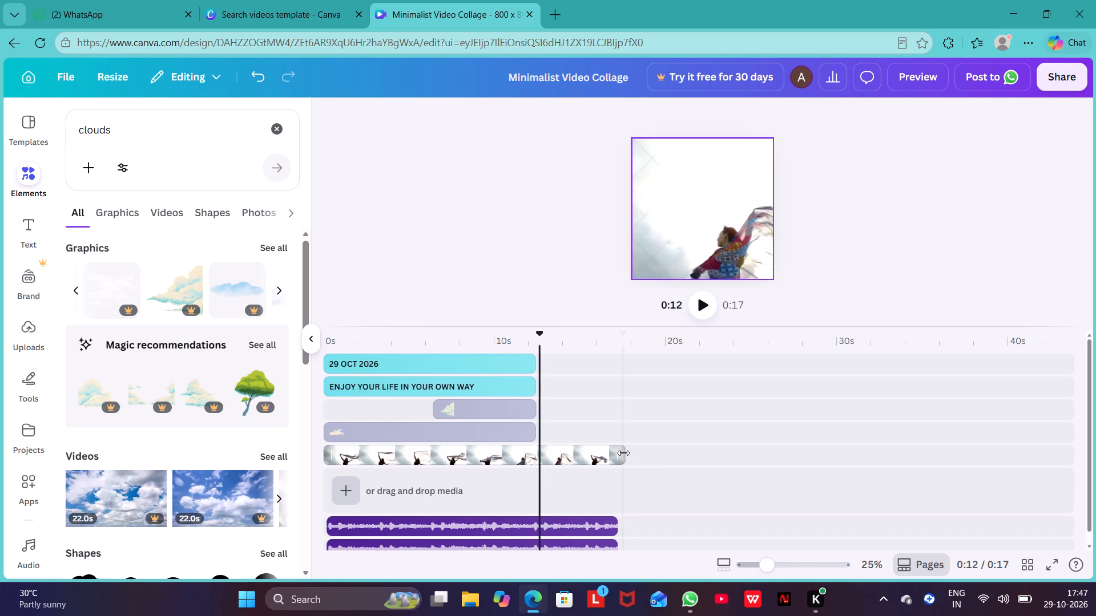
pyautogui.moveTo(623, 454); pyautogui.dragTo(538, 457)
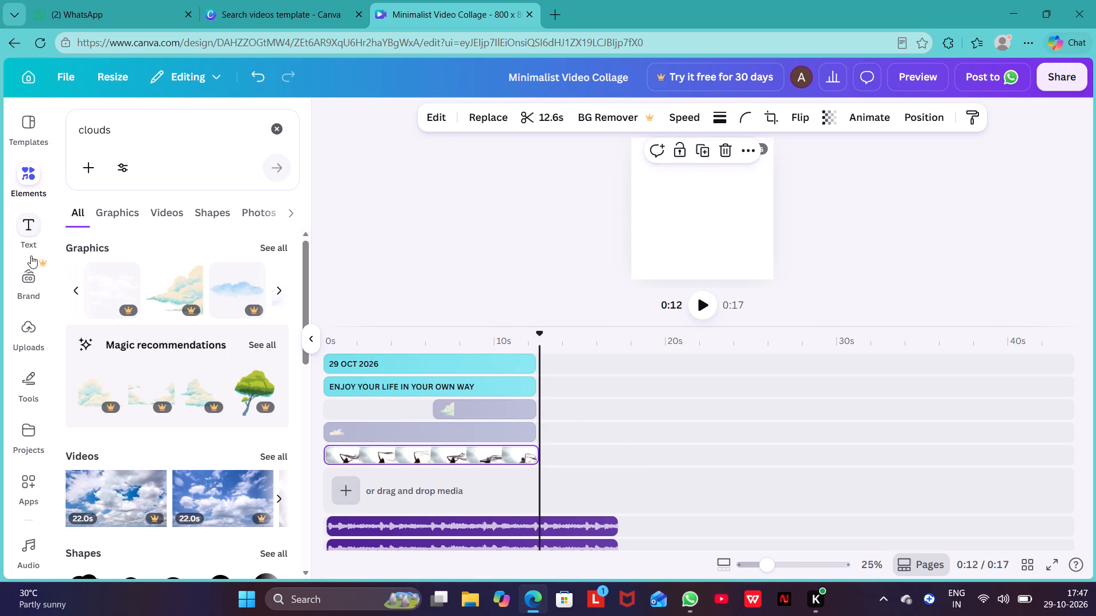
# Search the elements for "music" and add the second music-player frame from the Frames results at the playhead.
pyautogui.click(33, 181)
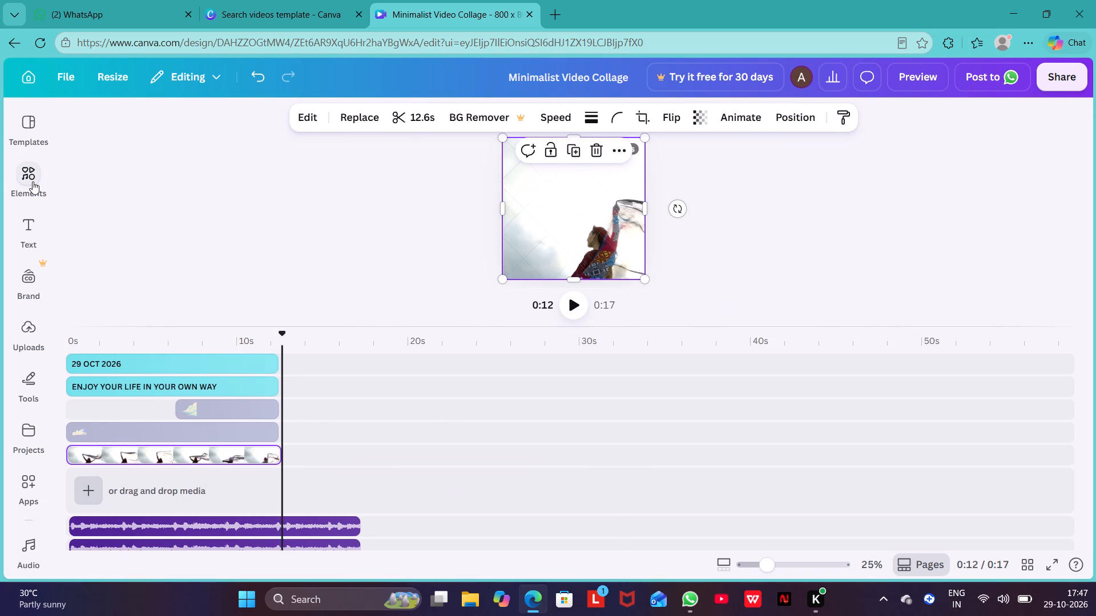
pyautogui.click(29, 170)
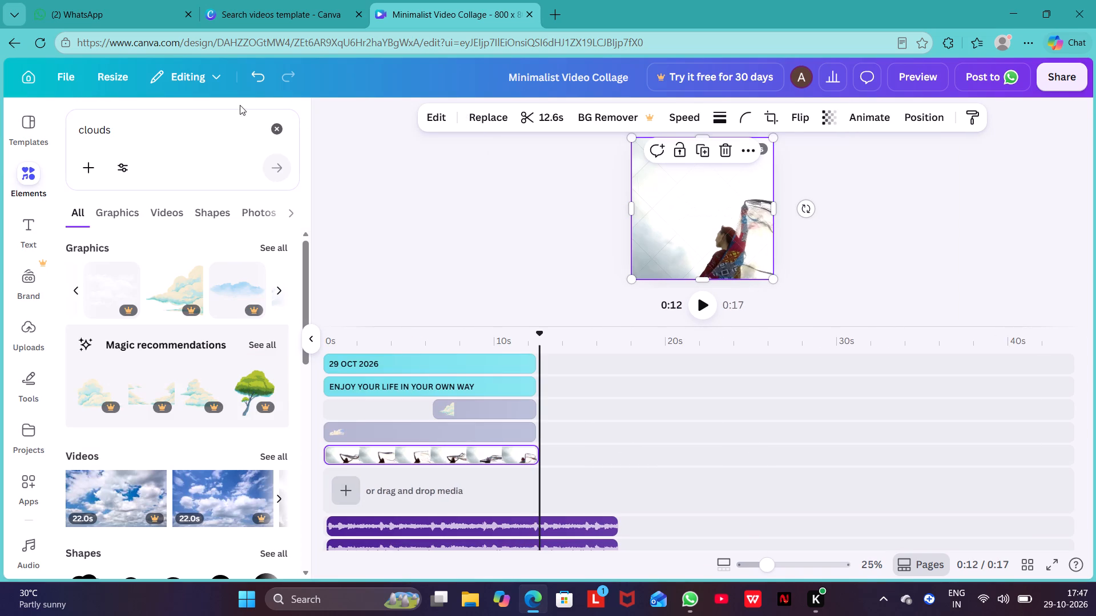
pyautogui.click(275, 124)
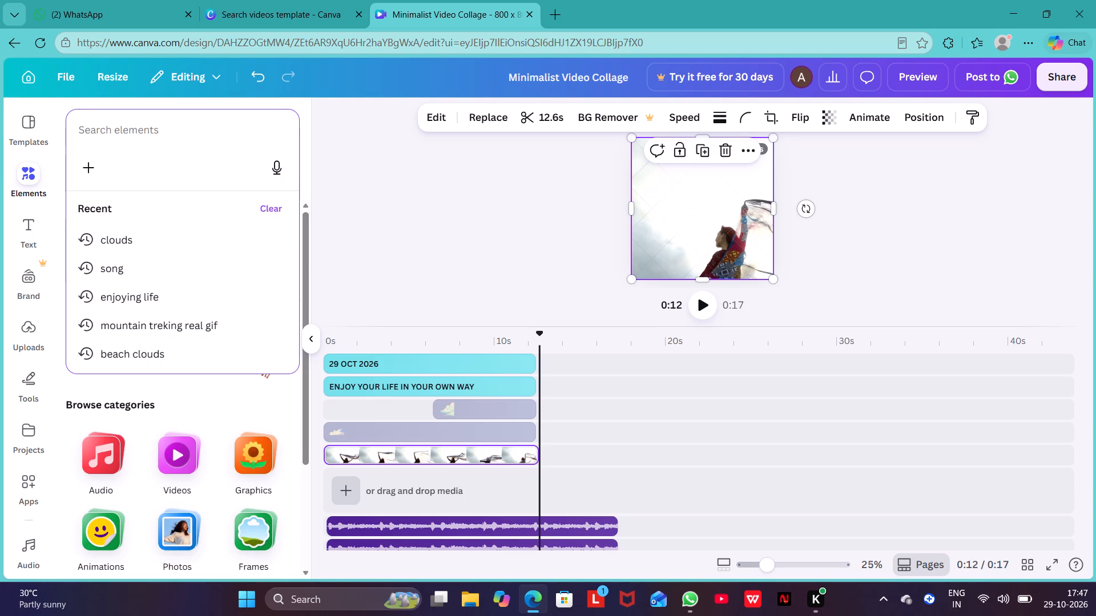
pyautogui.write('music')
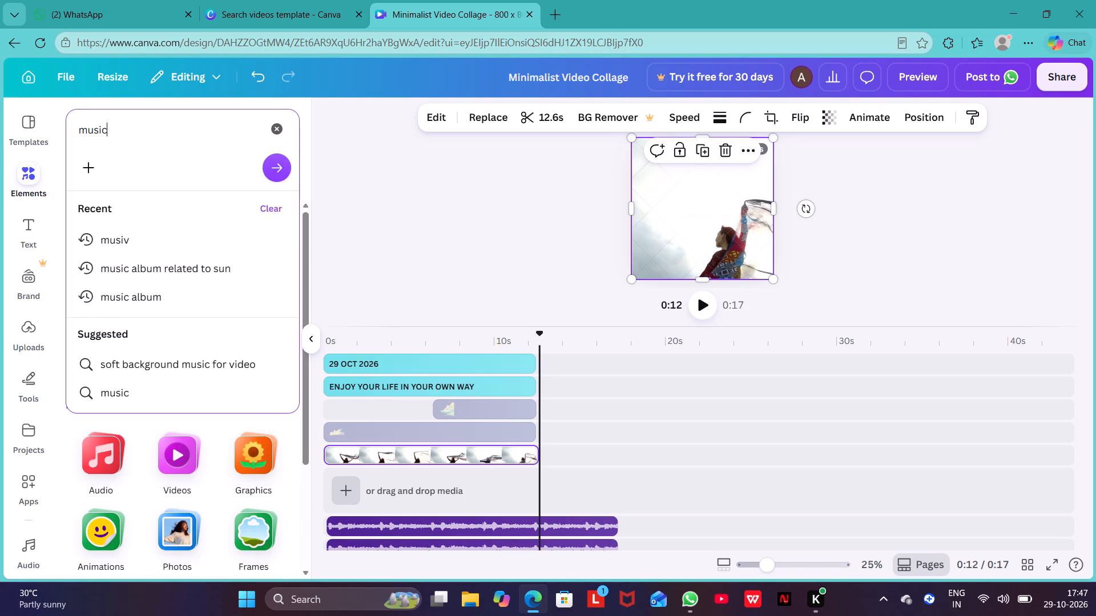
pyautogui.press('Return')
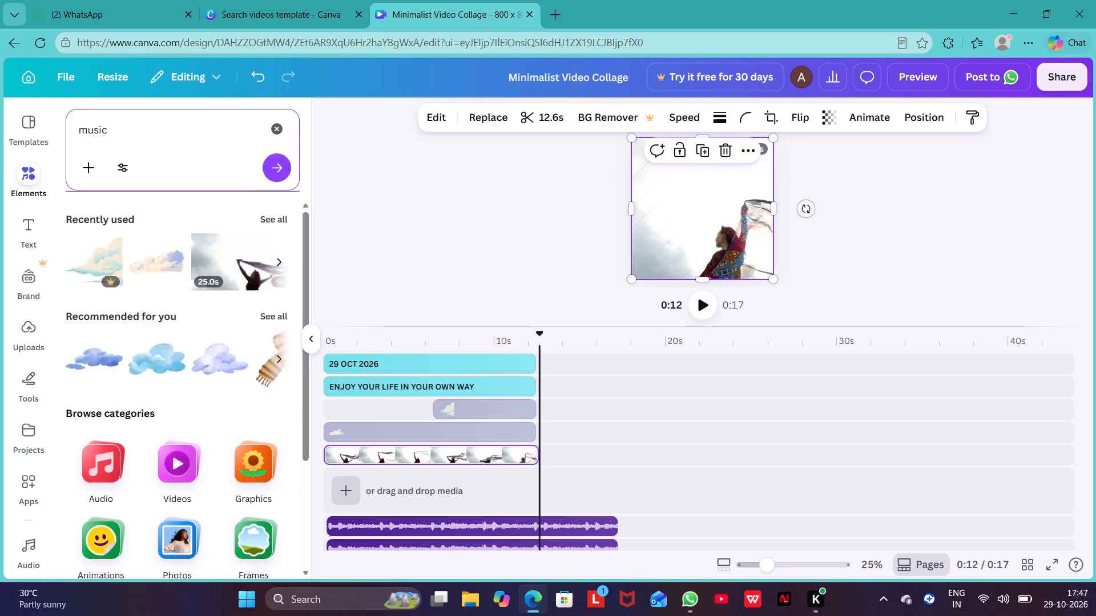
pyautogui.scroll(-2, 166, 392)
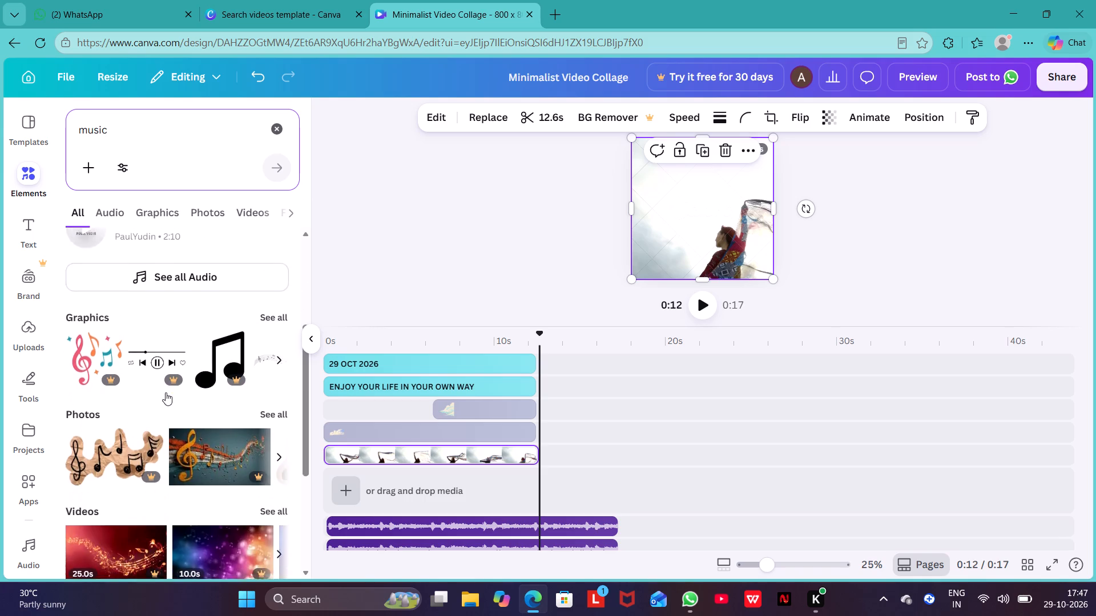
pyautogui.scroll(-3, 166, 392)
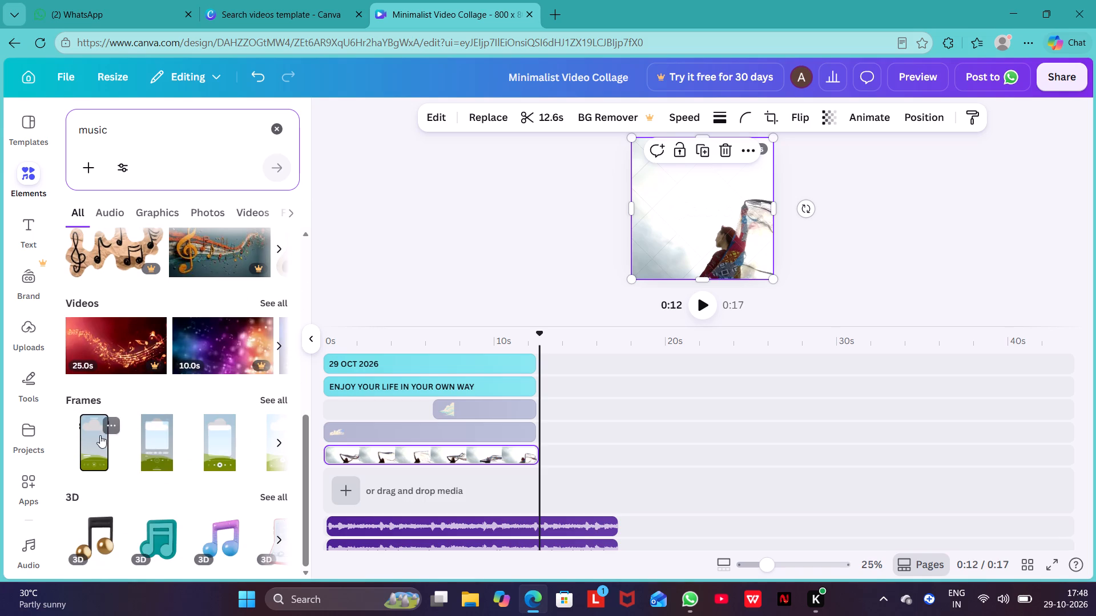
pyautogui.click(162, 435)
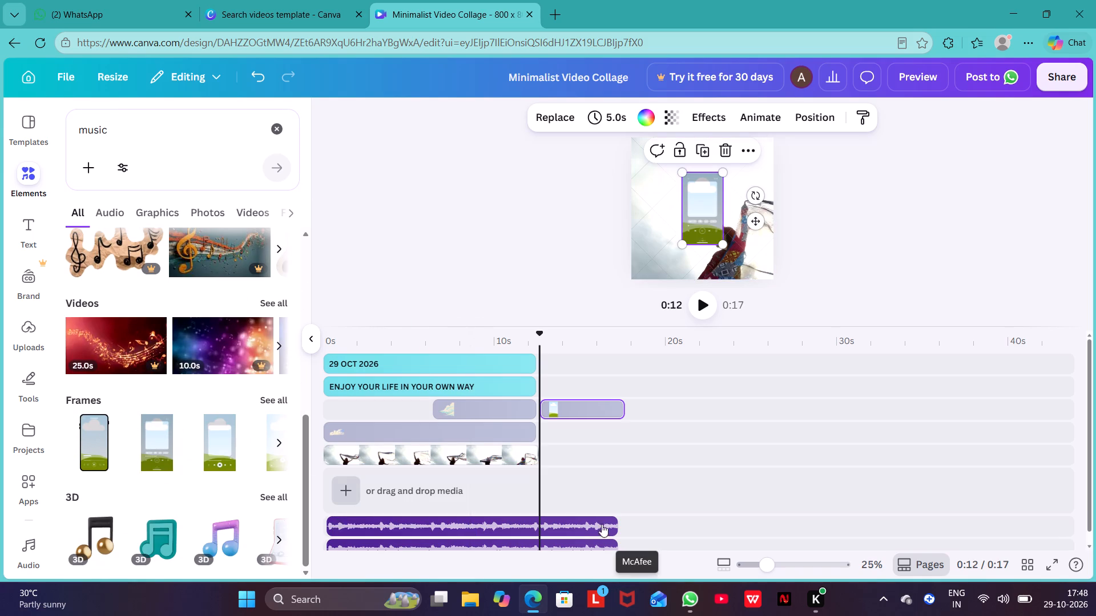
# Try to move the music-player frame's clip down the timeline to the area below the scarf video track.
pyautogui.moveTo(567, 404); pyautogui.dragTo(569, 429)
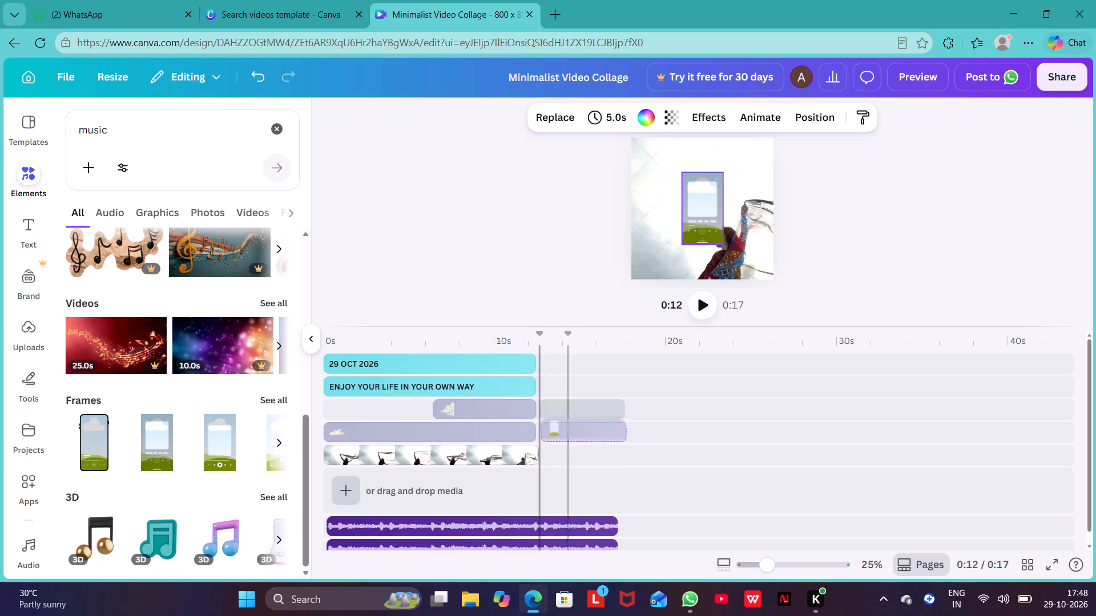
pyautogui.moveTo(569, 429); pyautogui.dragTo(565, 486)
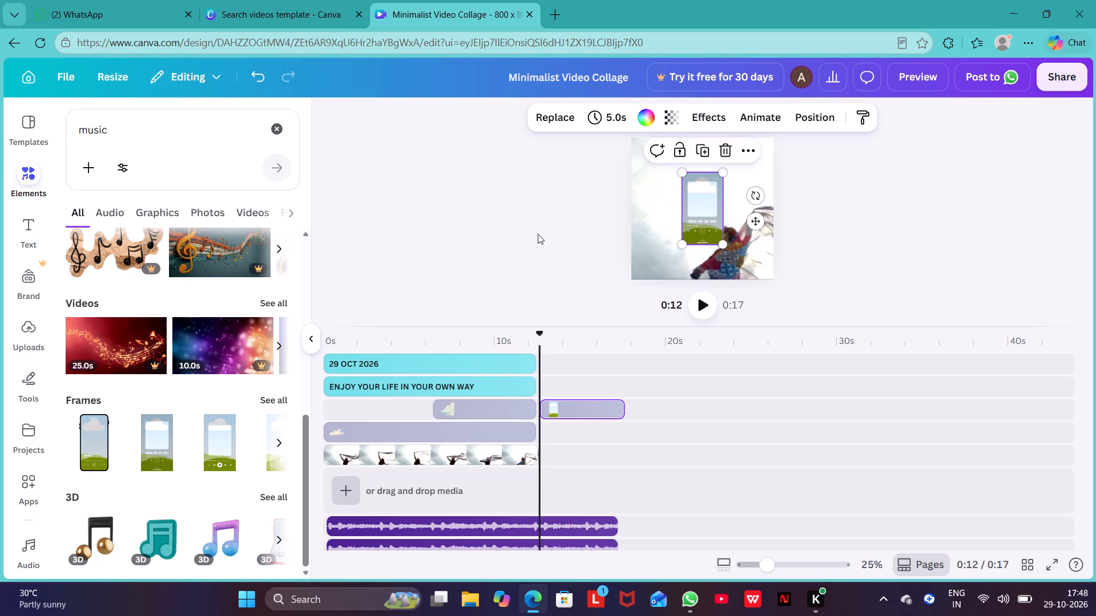
# Trim the end of the scarf video clip to an 11.8-second duration.
pyautogui.scroll(1, 515, 216)
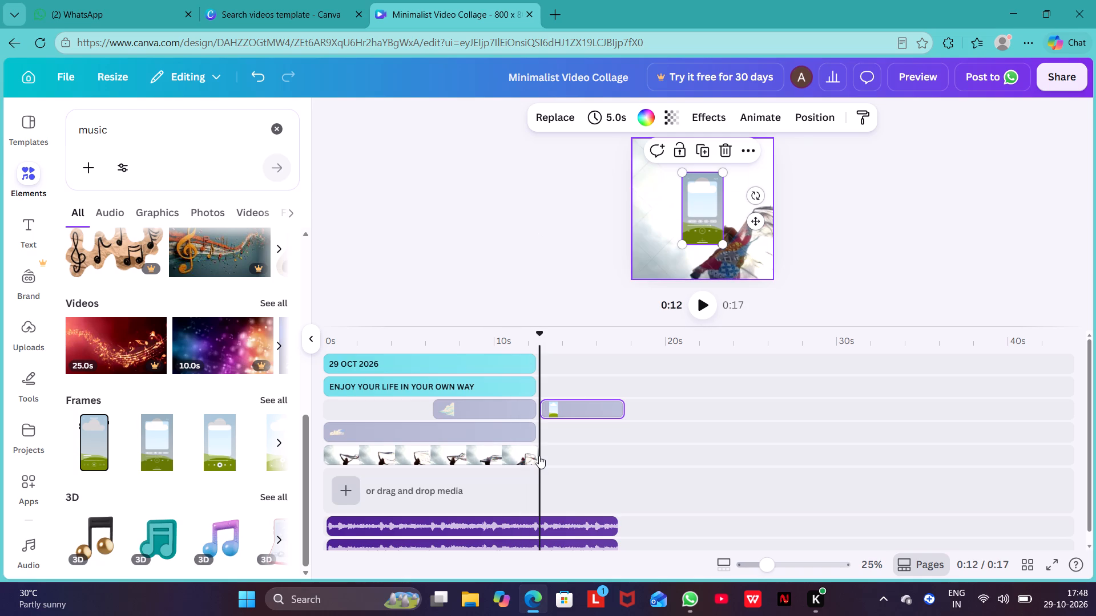
pyautogui.moveTo(536, 455); pyautogui.dragTo(522, 456)
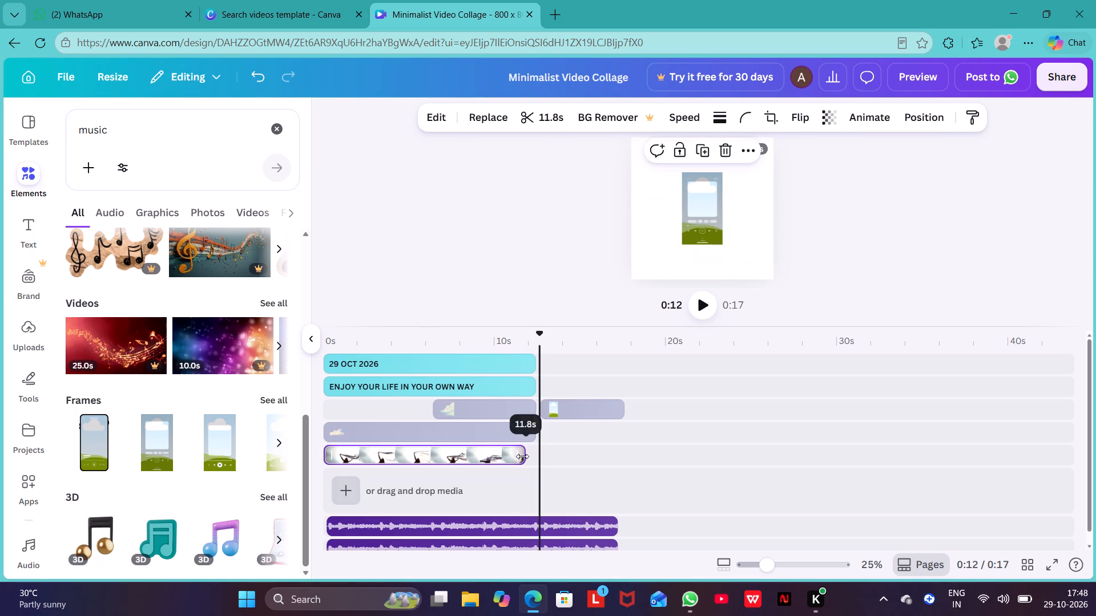
# Extend the end of the scarf video clip to line up with the ends of the heading and date text clips.
pyautogui.click(543, 411)
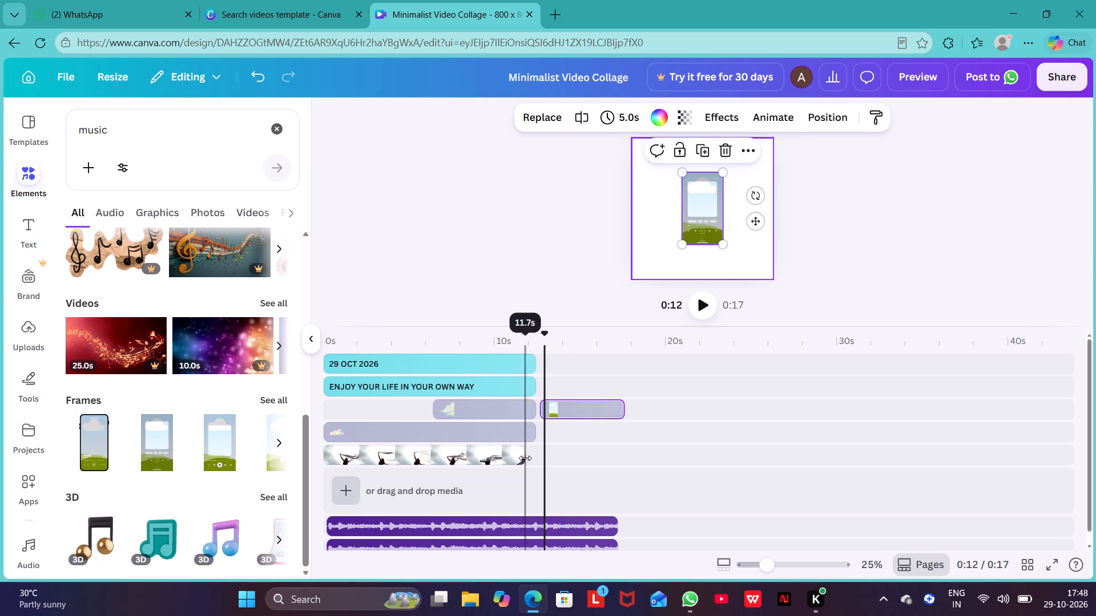
pyautogui.moveTo(525, 456); pyautogui.dragTo(531, 456)
# Enlarge the music-player frame on the canvas to about 500 by 880 so it spans the full page height.
pyautogui.click(691, 205)
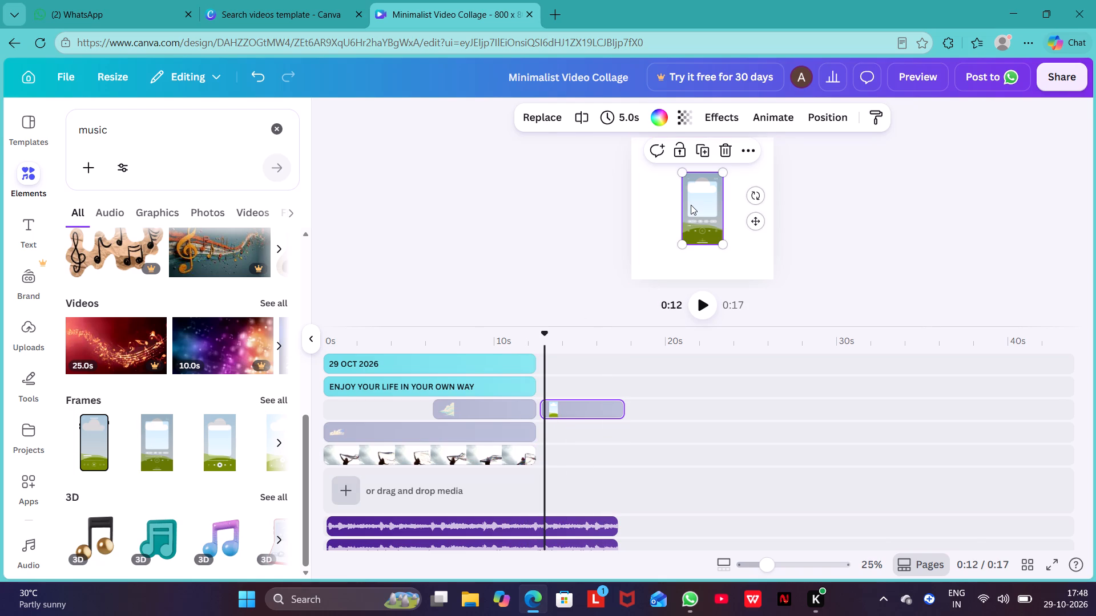
pyautogui.moveTo(682, 172); pyautogui.dragTo(651, 162)
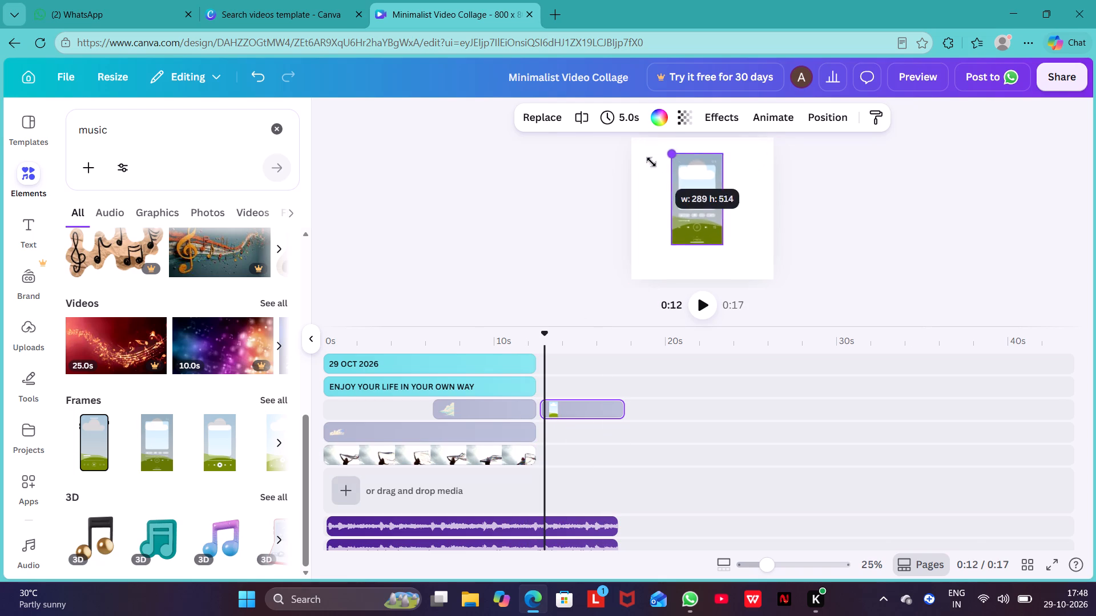
pyautogui.moveTo(651, 162); pyautogui.dragTo(623, 156)
pyautogui.scroll(1, 853, 155)
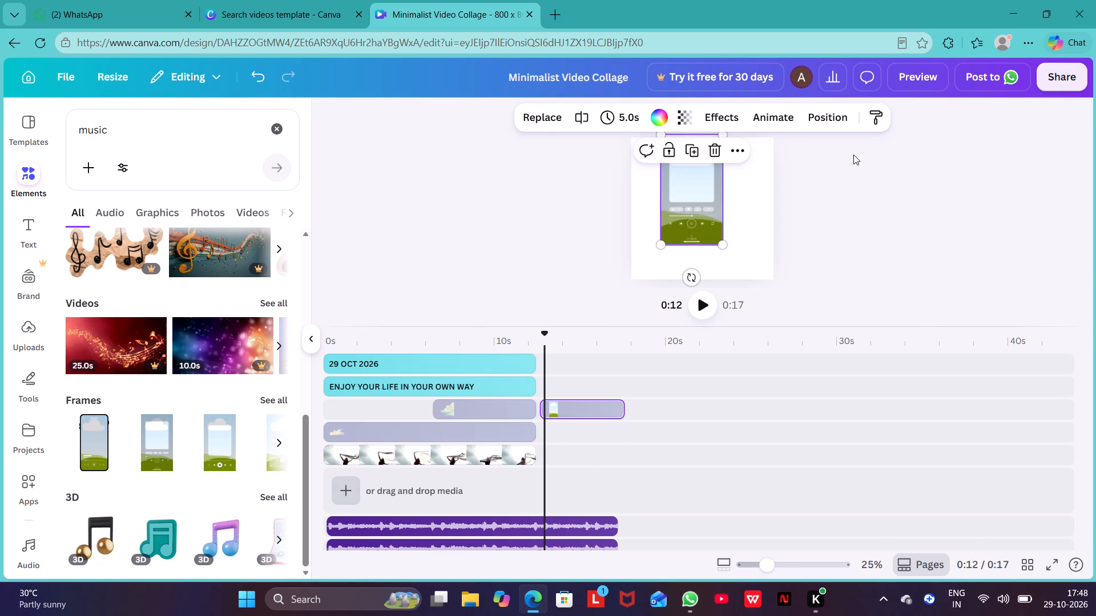
pyautogui.scroll(2, 853, 155)
pyautogui.moveTo(725, 240); pyautogui.dragTo(763, 281)
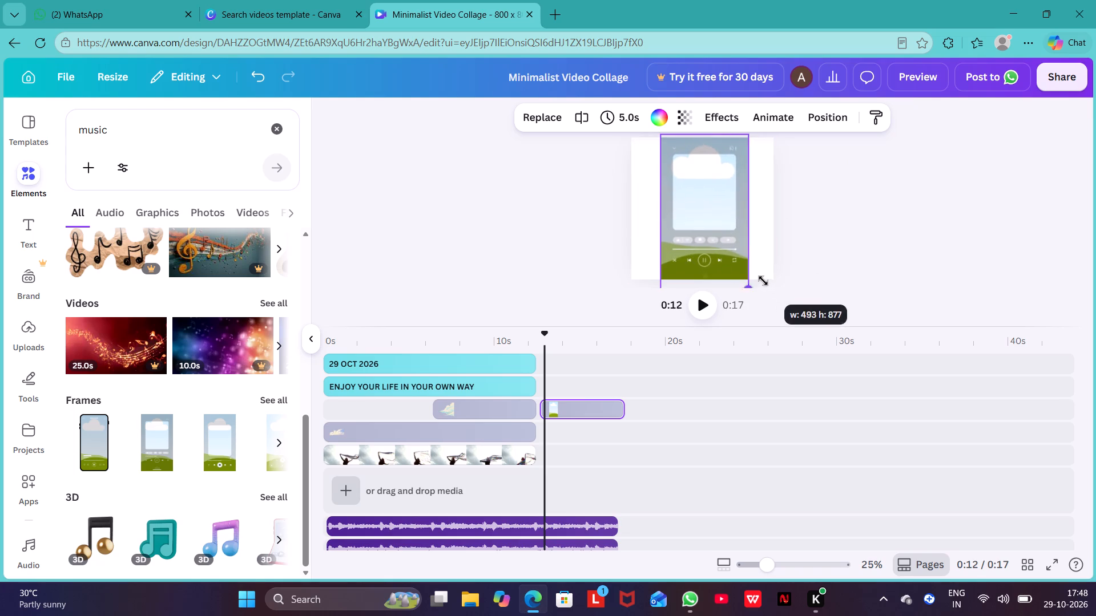
pyautogui.moveTo(763, 281); pyautogui.dragTo(765, 281)
pyautogui.click(886, 198)
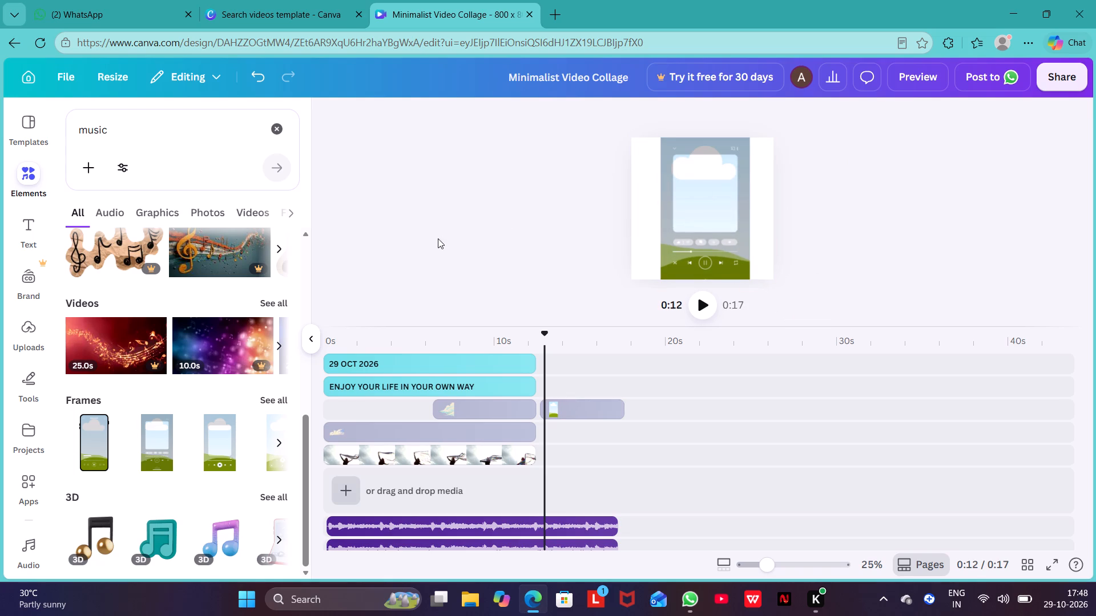
# Add the purple-and-blue 3D music note, shrink it, and place it over the picture window of the music-player frame.
pyautogui.scroll(-4, 228, 338)
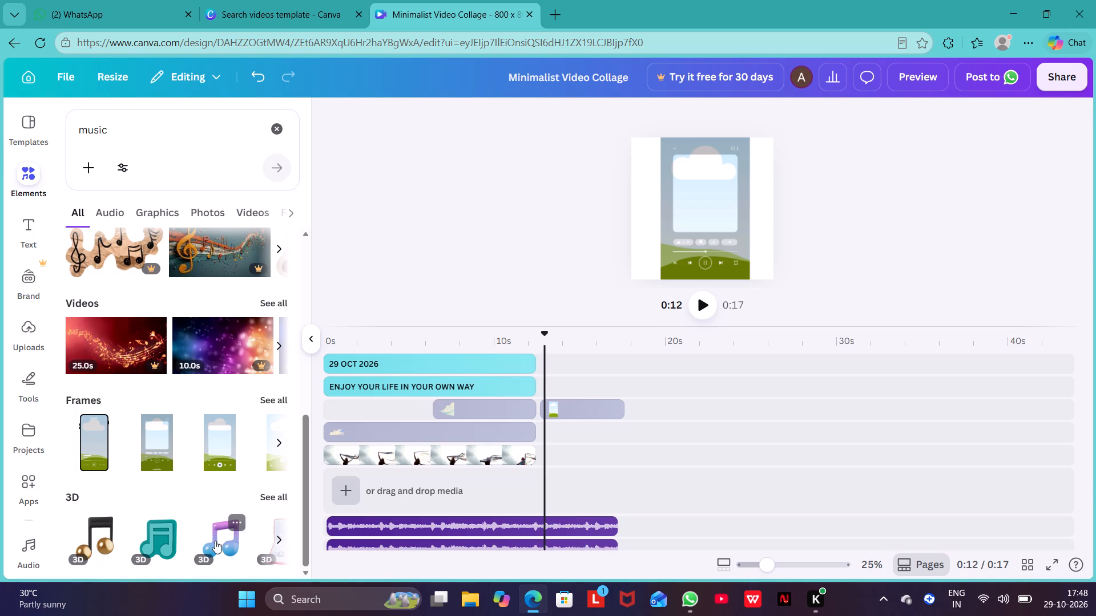
pyautogui.click(215, 541)
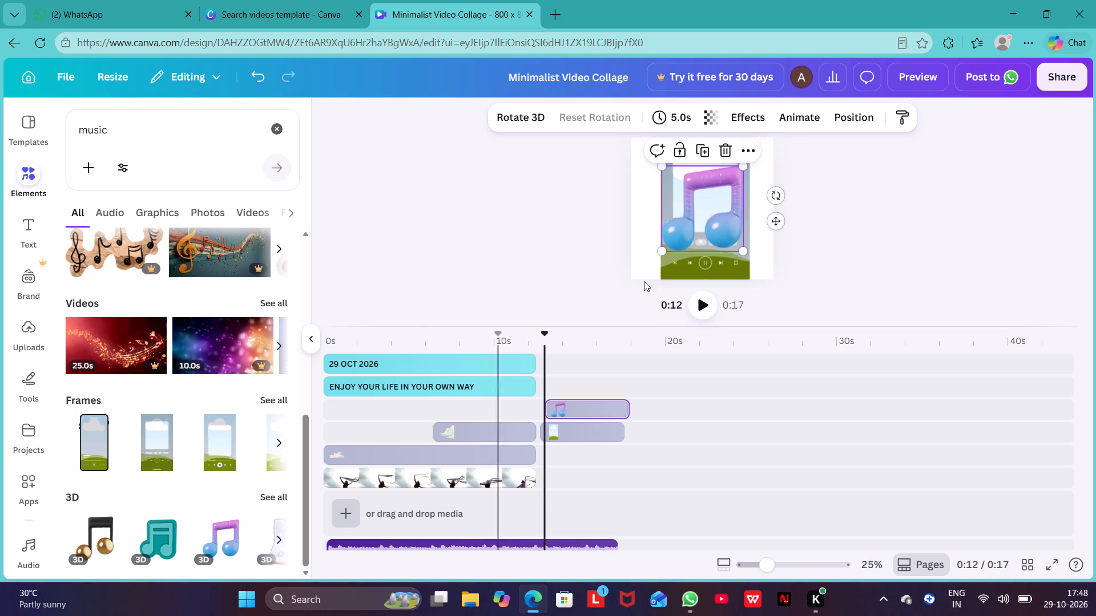
pyautogui.moveTo(743, 250); pyautogui.dragTo(738, 247)
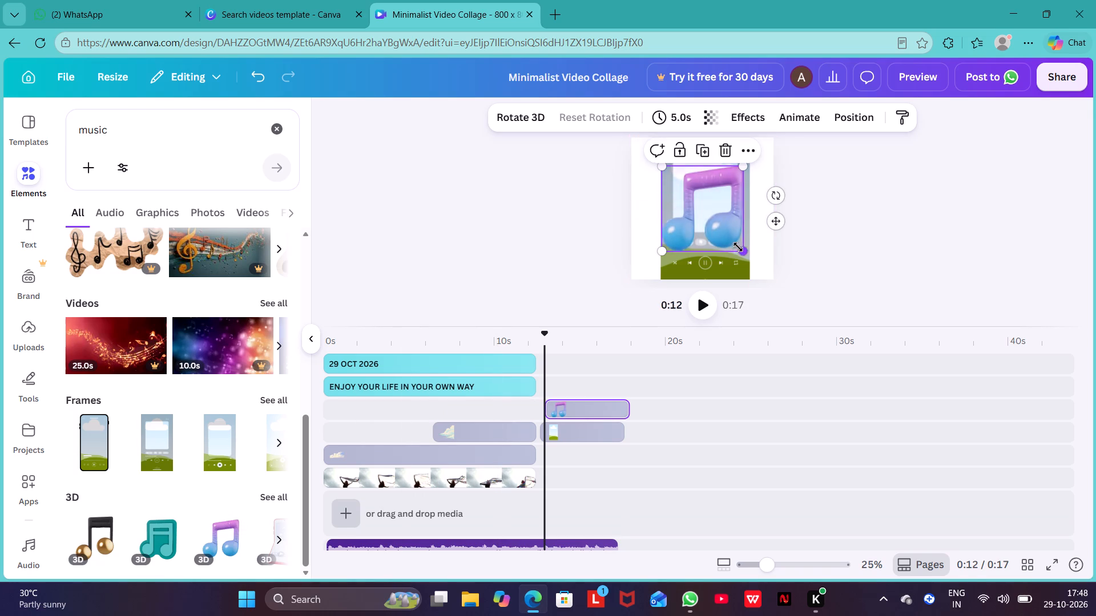
pyautogui.moveTo(738, 247); pyautogui.dragTo(725, 229)
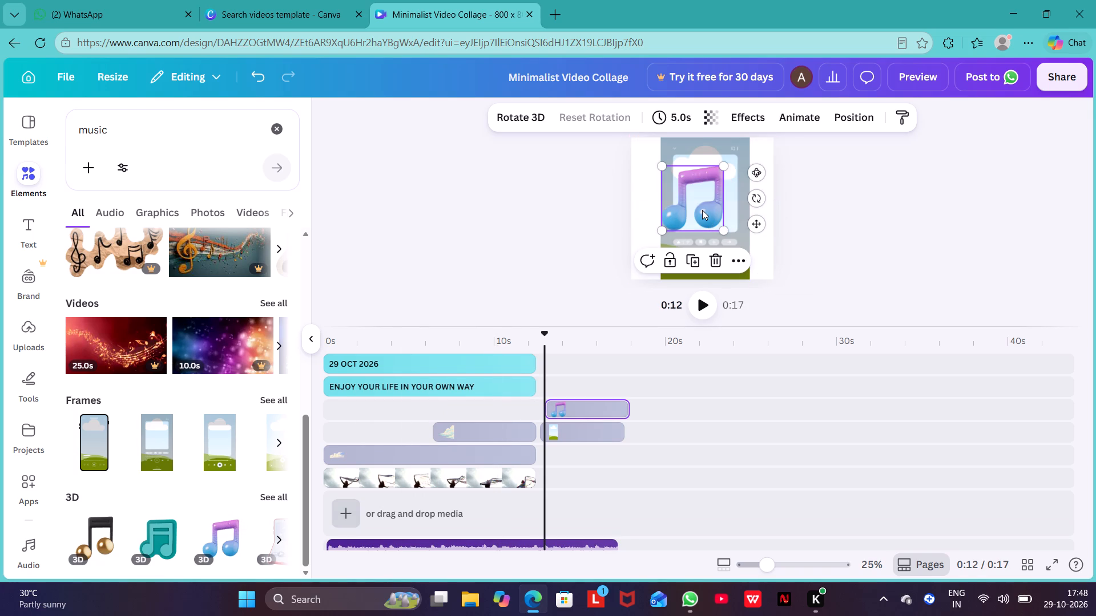
pyautogui.moveTo(688, 198); pyautogui.dragTo(698, 193)
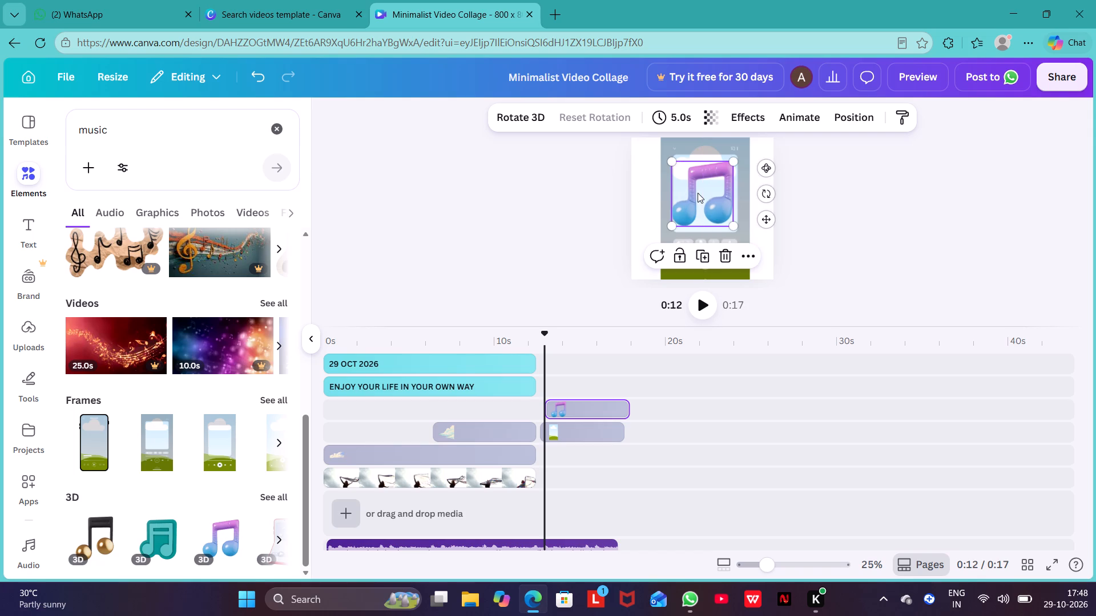
pyautogui.click(823, 211)
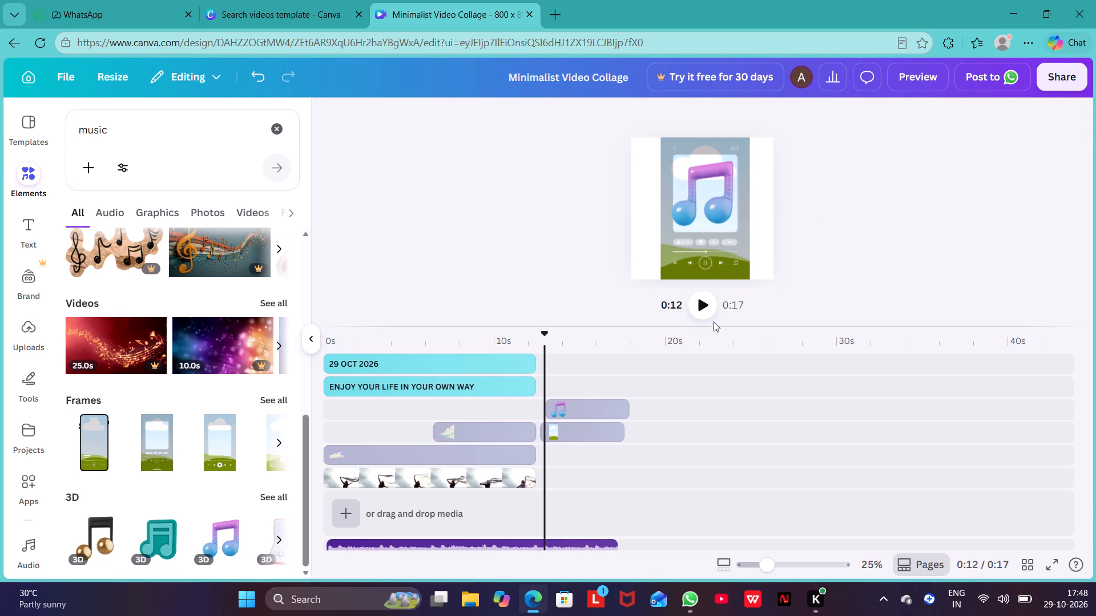
# Trim the ends of both Calm Calm audio tracks, the upper to 12.5 s and the lower to 12.4 s.
pyautogui.scroll(-1, 664, 467)
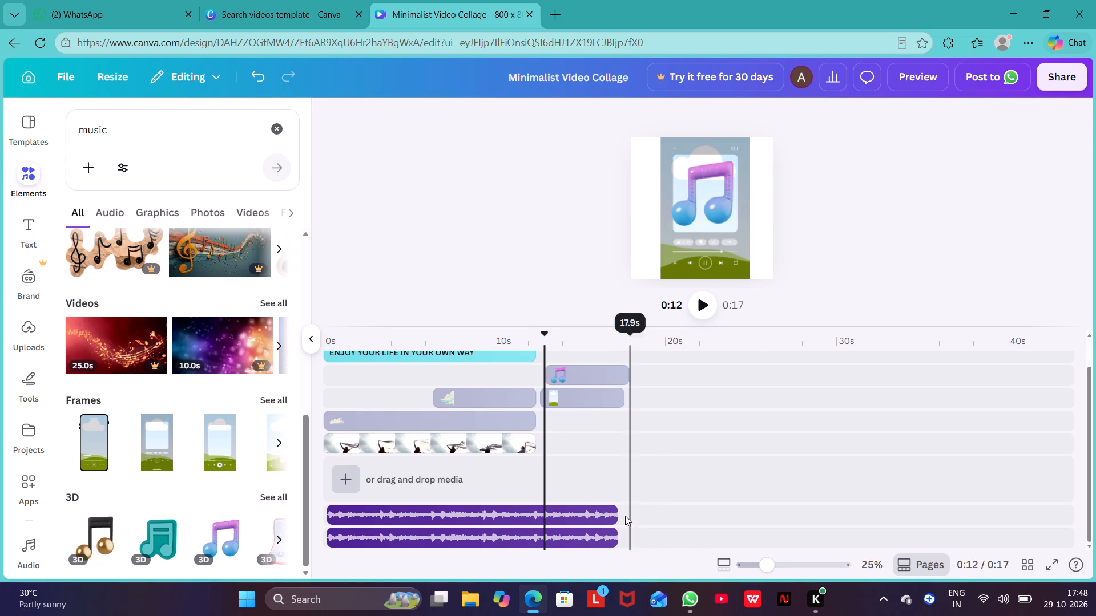
pyautogui.moveTo(616, 514); pyautogui.dragTo(546, 518)
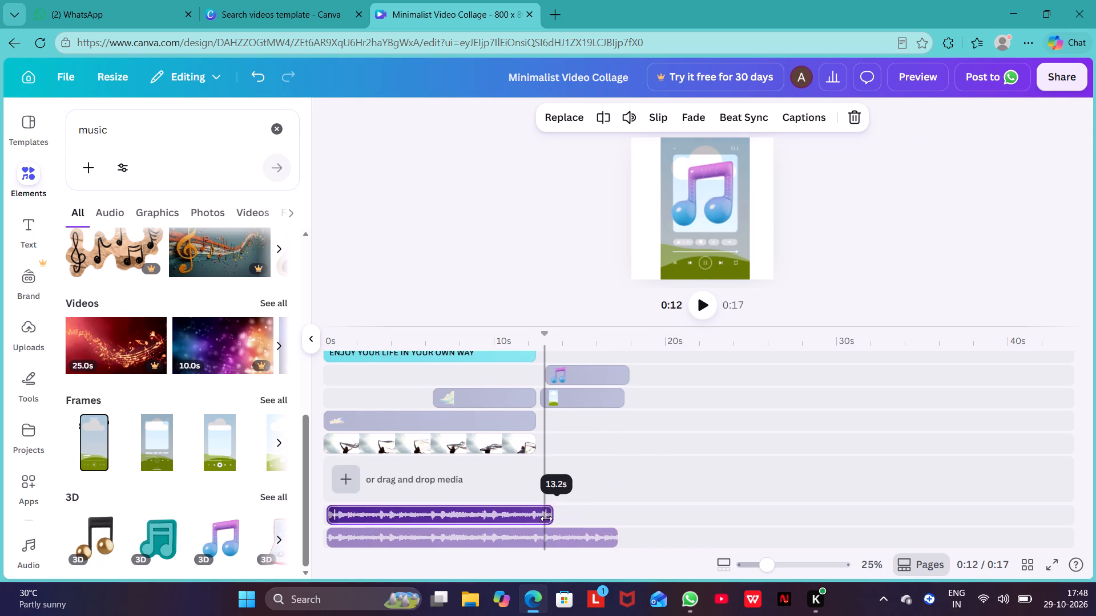
pyautogui.moveTo(546, 518); pyautogui.dragTo(544, 518)
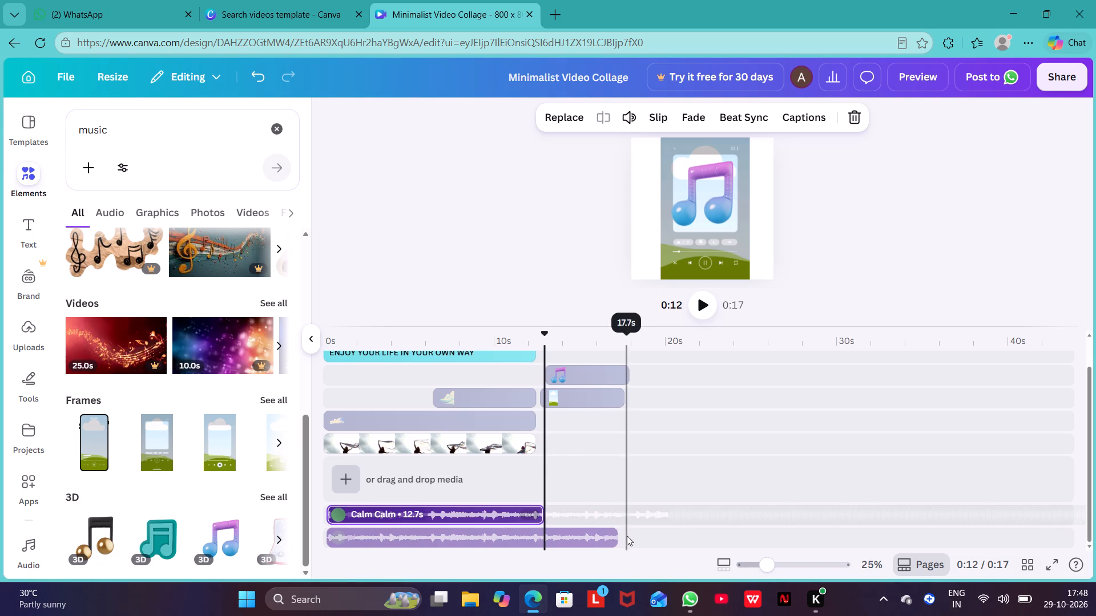
pyautogui.moveTo(614, 536); pyautogui.dragTo(554, 541)
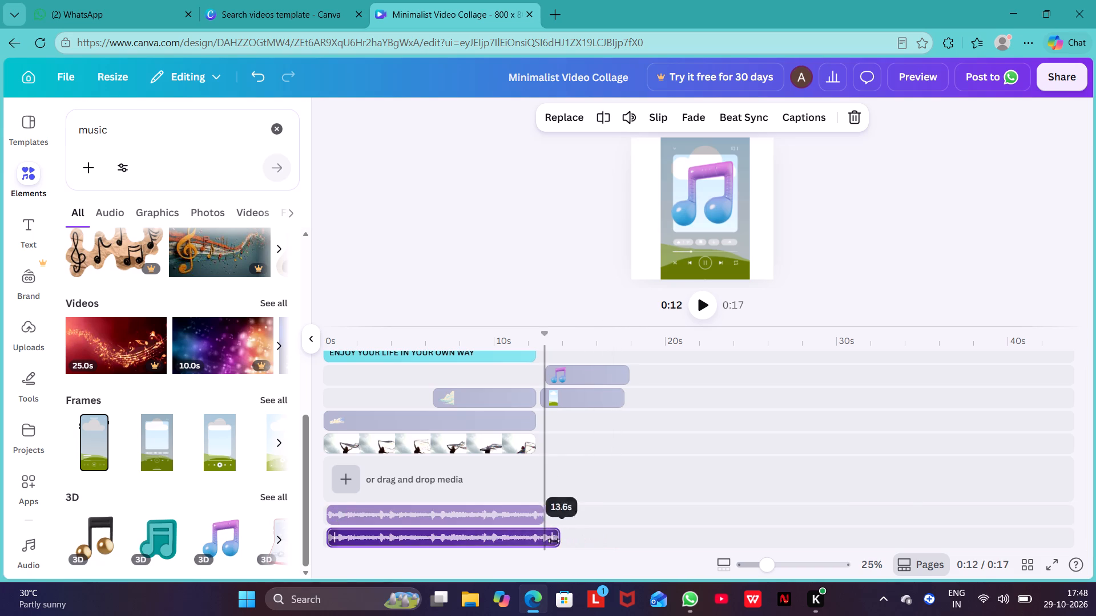
pyautogui.moveTo(554, 541); pyautogui.dragTo(537, 542)
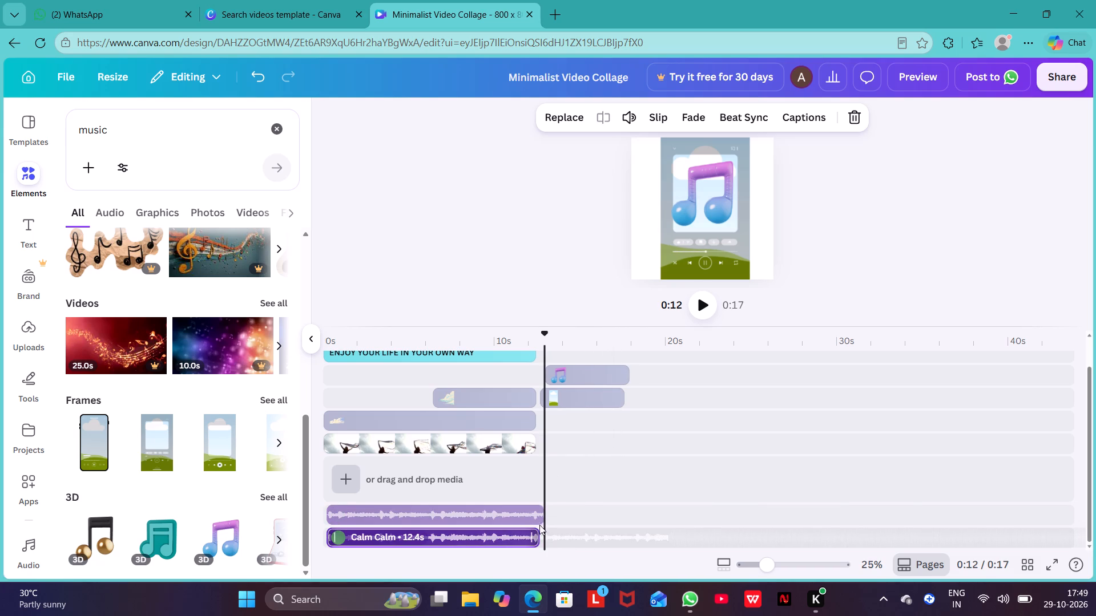
pyautogui.click(542, 515)
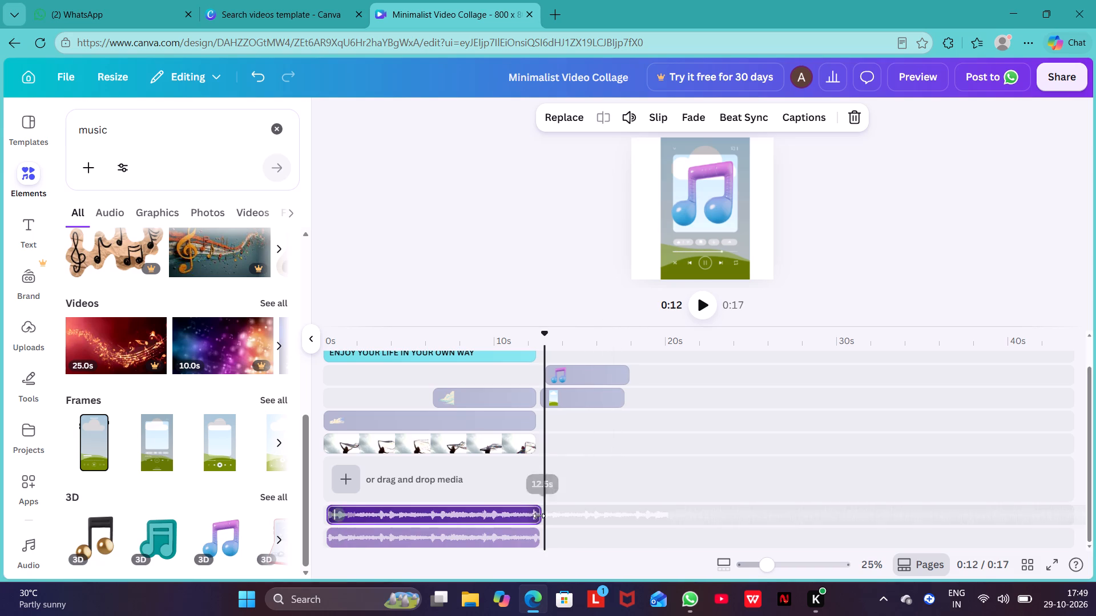
# Audition tracks from the Kids & family and Workout & energy audio categories and add "Your Love Is (Instrumental Version)" at the playhead.
pyautogui.click(29, 556)
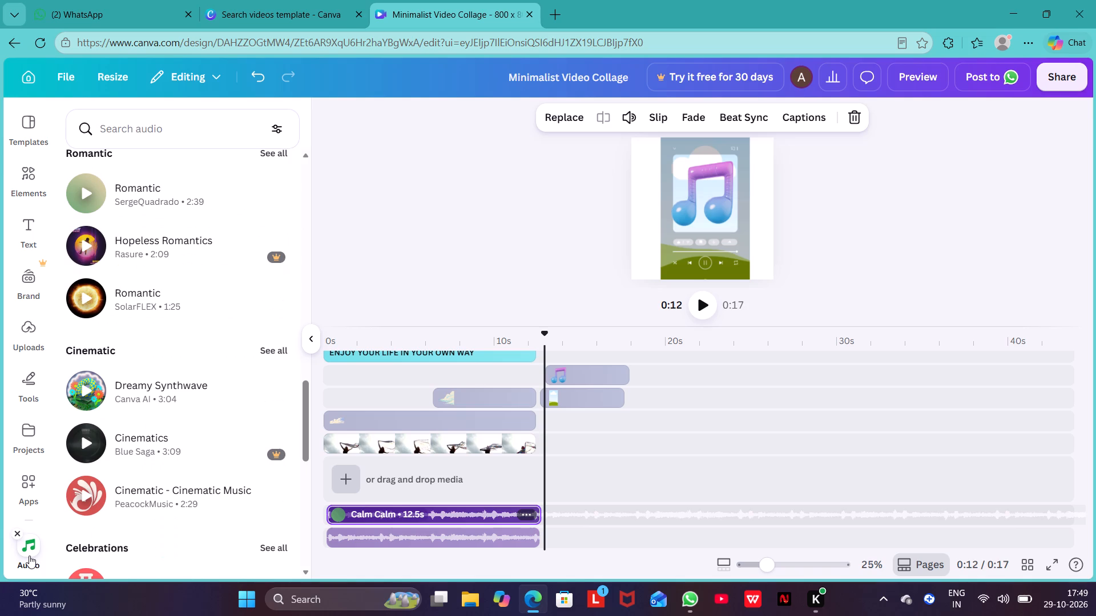
pyautogui.scroll(-5, 118, 408)
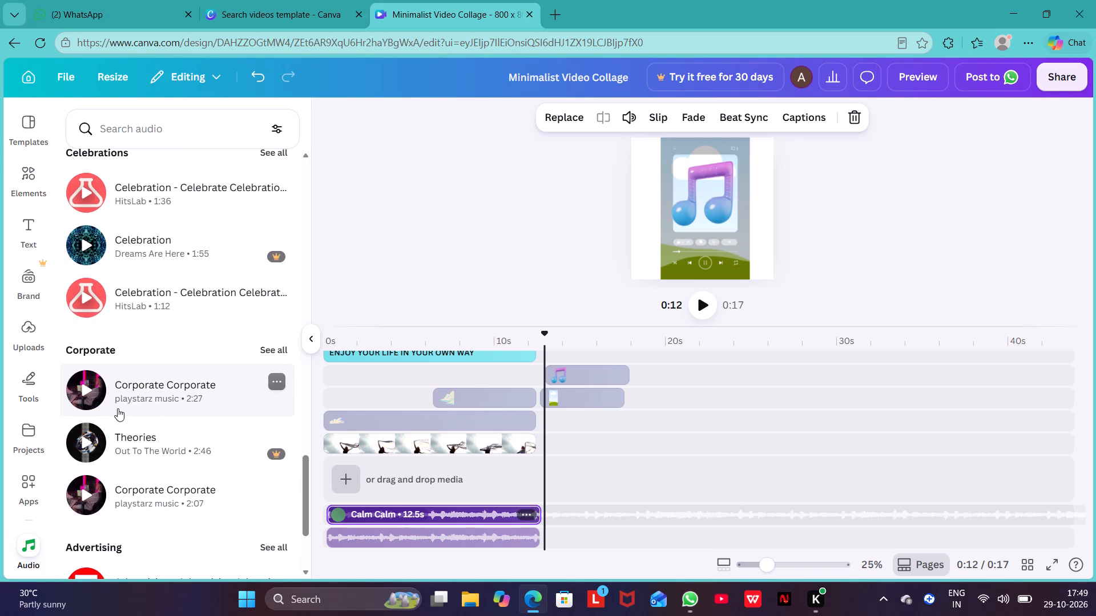
pyautogui.scroll(-5, 118, 408)
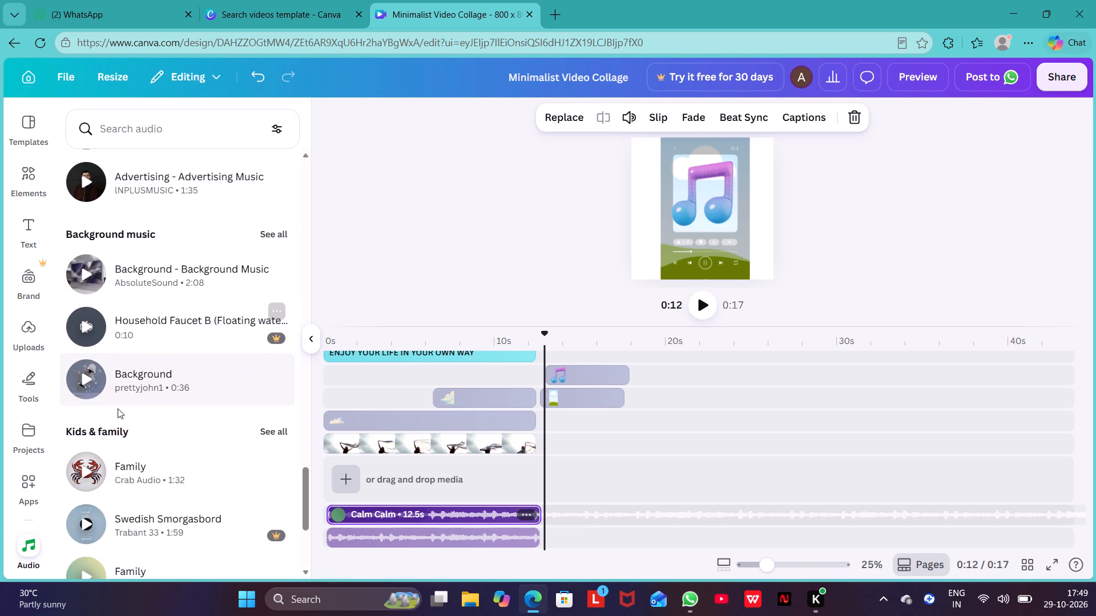
pyautogui.scroll(-2, 118, 408)
pyautogui.click(88, 396)
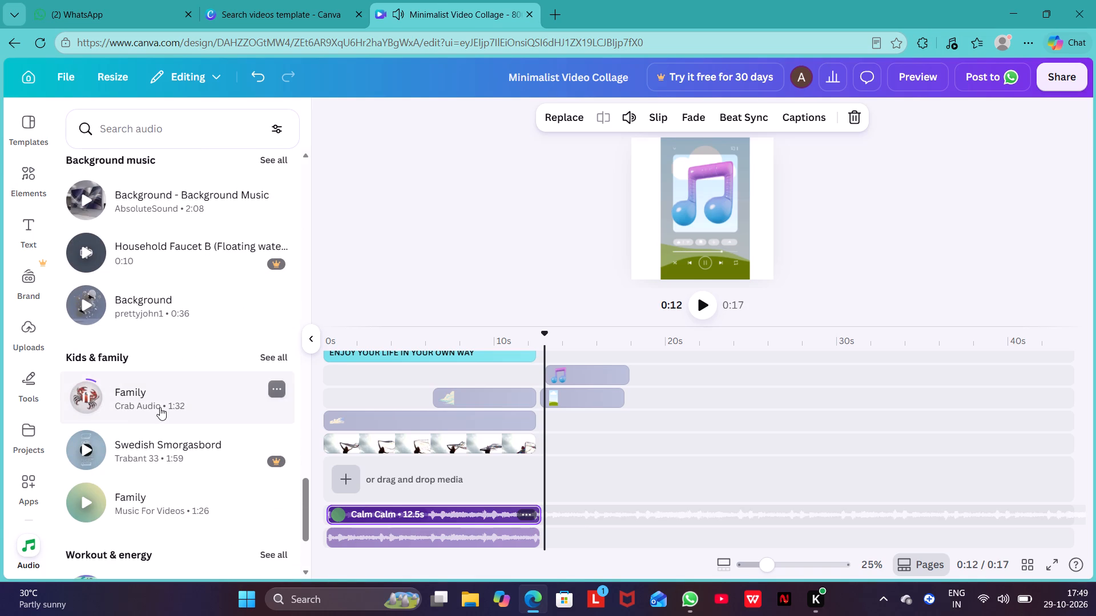
pyautogui.scroll(-1, 160, 407)
pyautogui.click(87, 511)
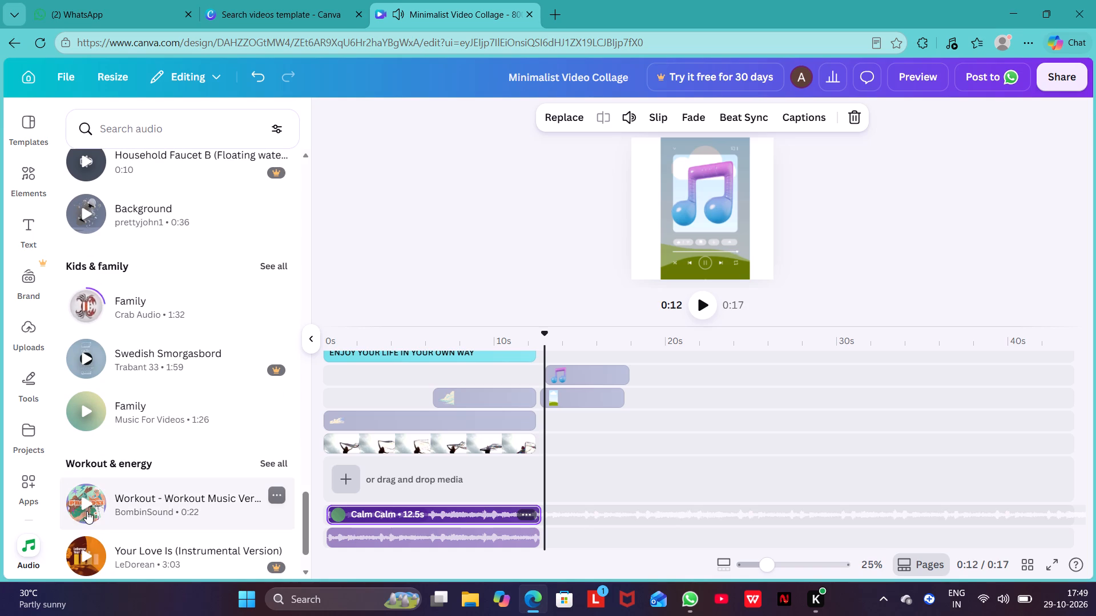
pyautogui.scroll(-2, 87, 511)
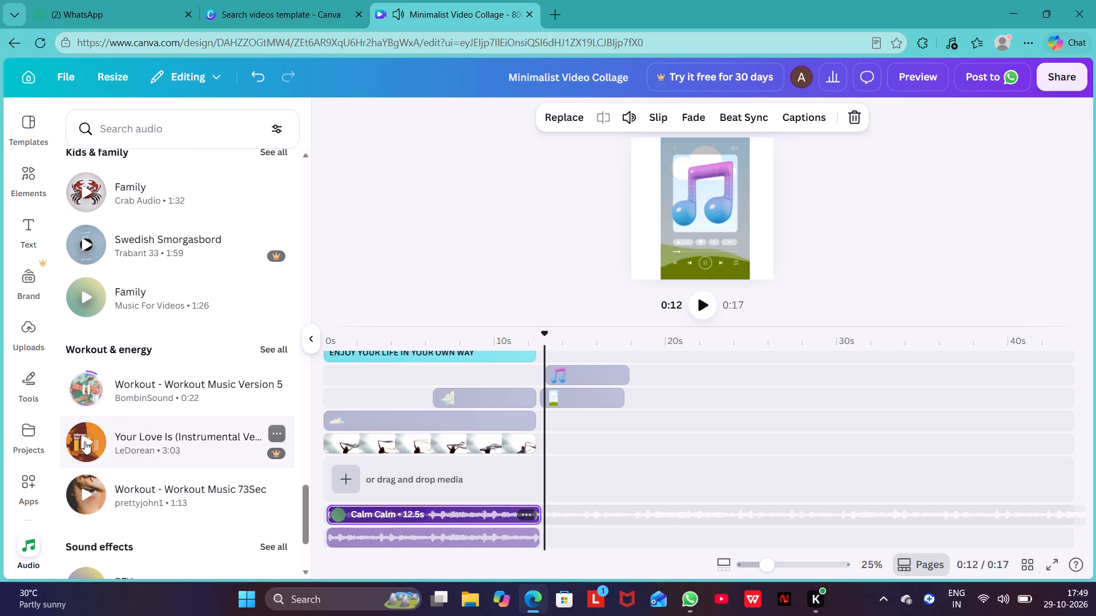
pyautogui.click(84, 441)
pyautogui.scroll(-1, 84, 441)
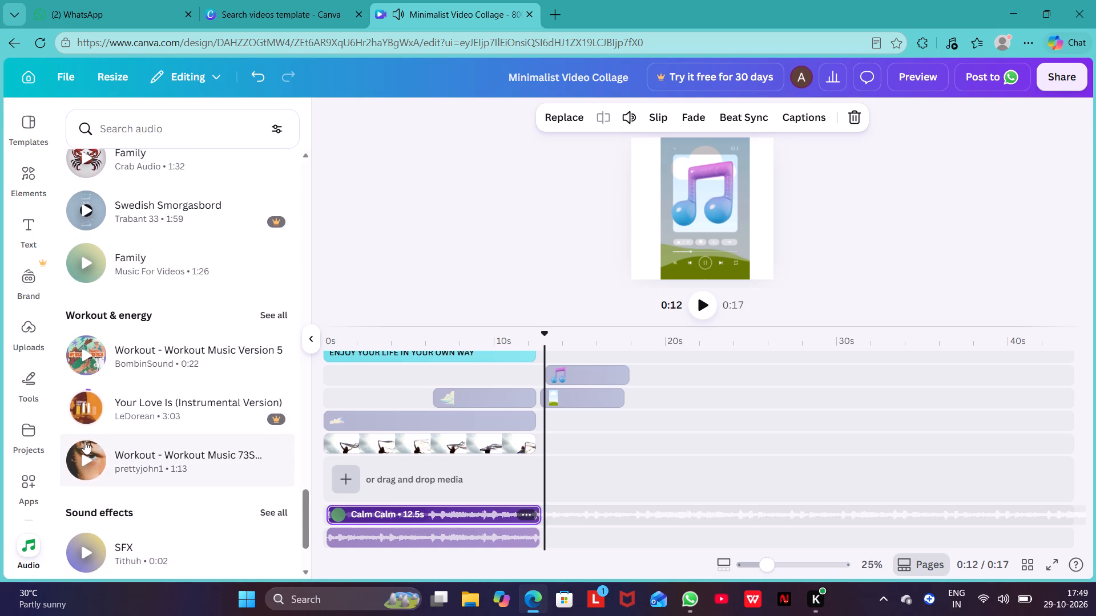
pyautogui.scroll(-1, 84, 441)
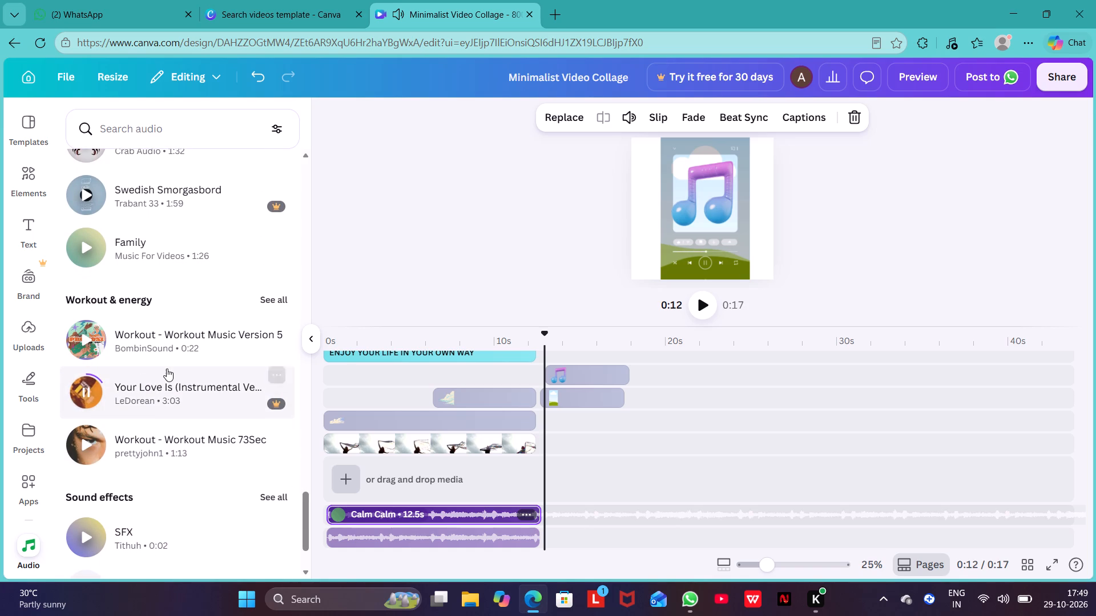
pyautogui.click(171, 393)
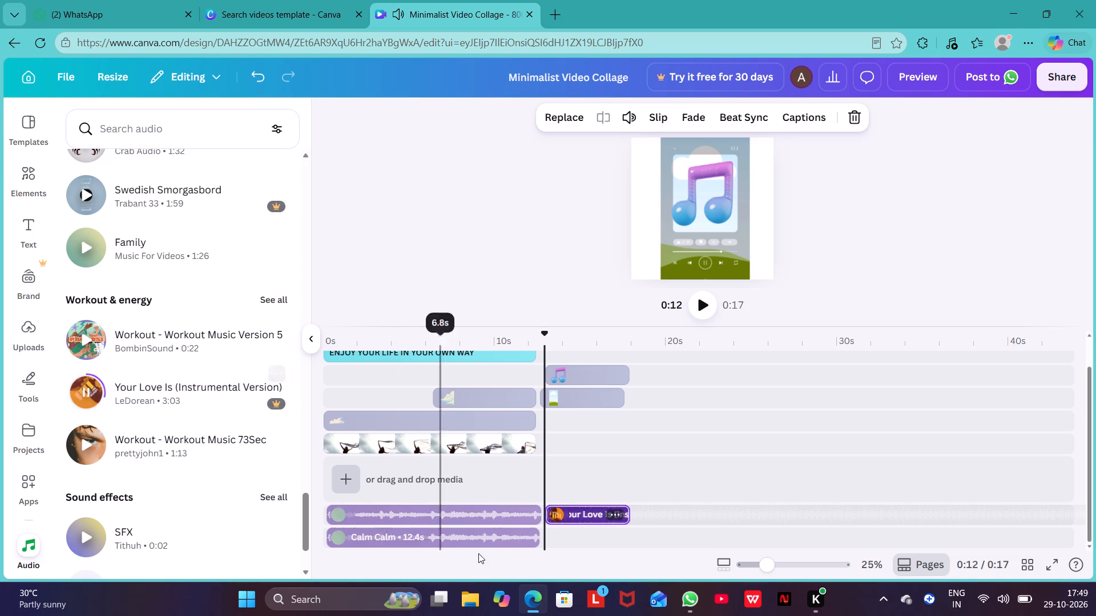
# Extend the end of the "Your Love Is" audio track so the video runs to 21 seconds.
pyautogui.moveTo(627, 513); pyautogui.dragTo(682, 508)
pyautogui.scroll(2, 523, 241)
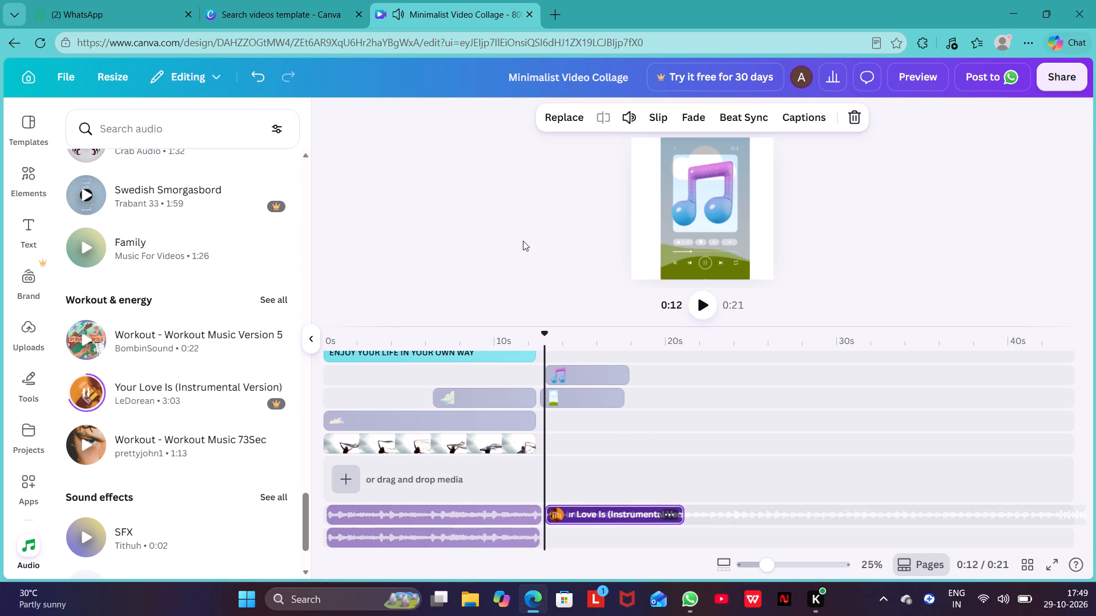
pyautogui.scroll(1, 523, 241)
pyautogui.click(523, 241)
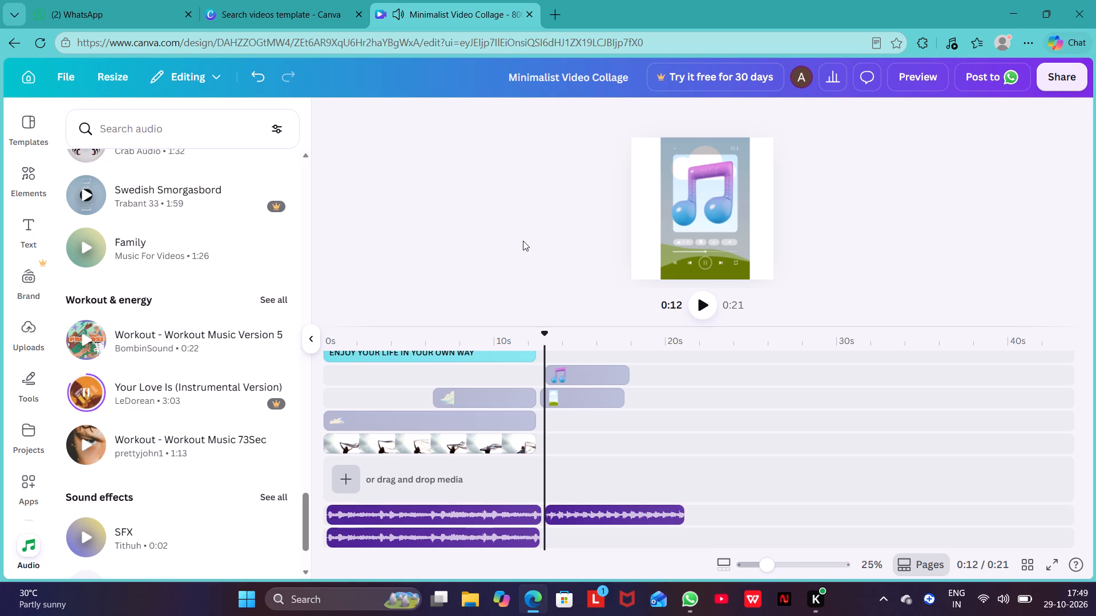
pyautogui.click(523, 241)
# Add a text box reading "ENJOY" at about 15 s, during the music-player section.
pyautogui.scroll(1, 464, 387)
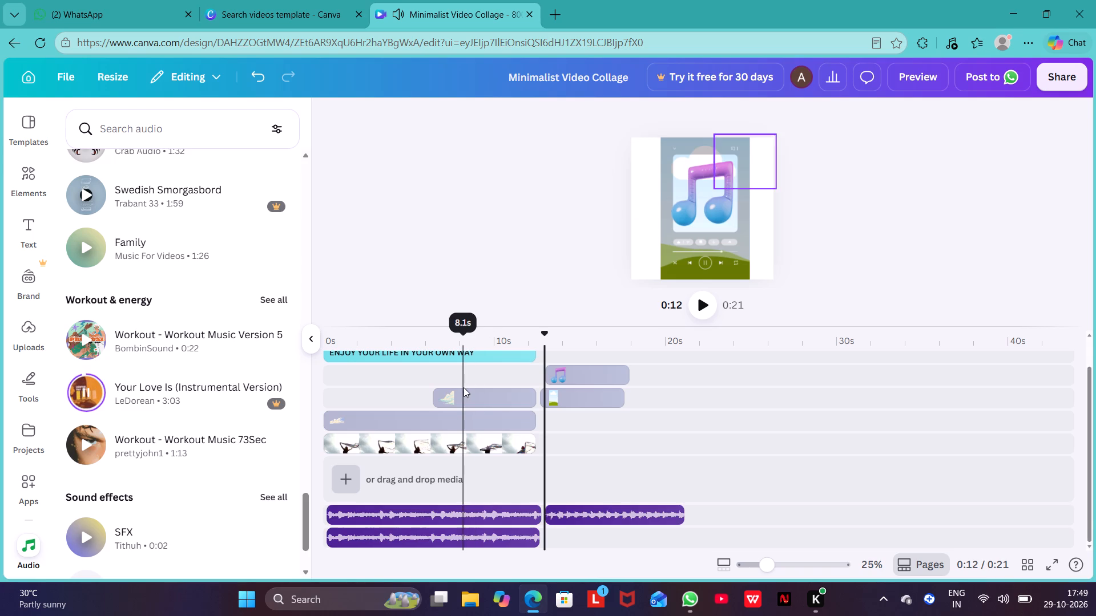
pyautogui.scroll(4, 464, 387)
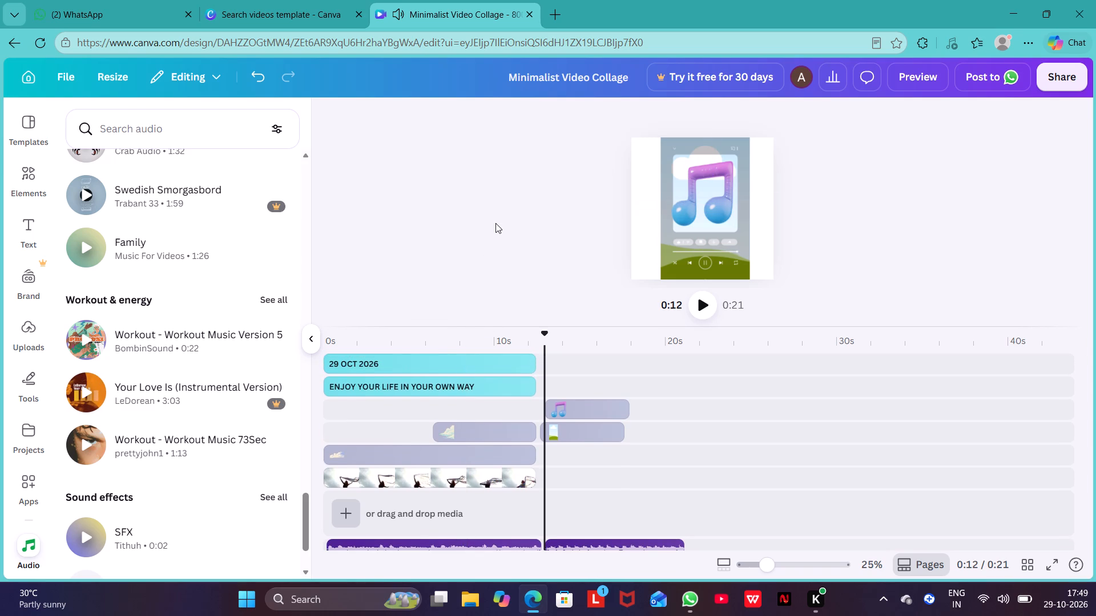
pyautogui.click(495, 223)
pyautogui.scroll(1, 495, 223)
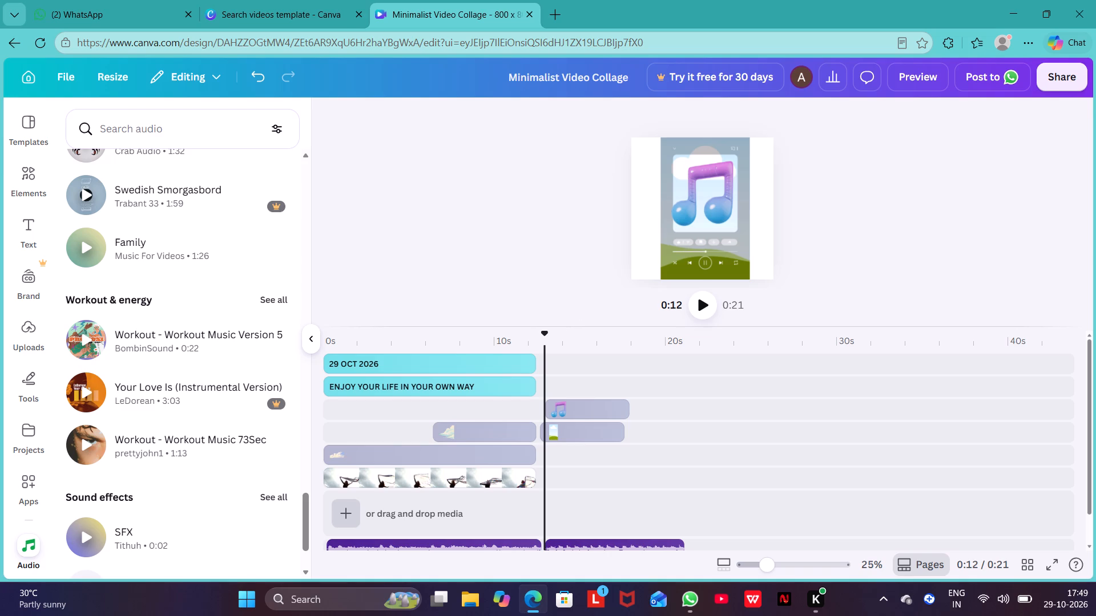
pyautogui.click(485, 364)
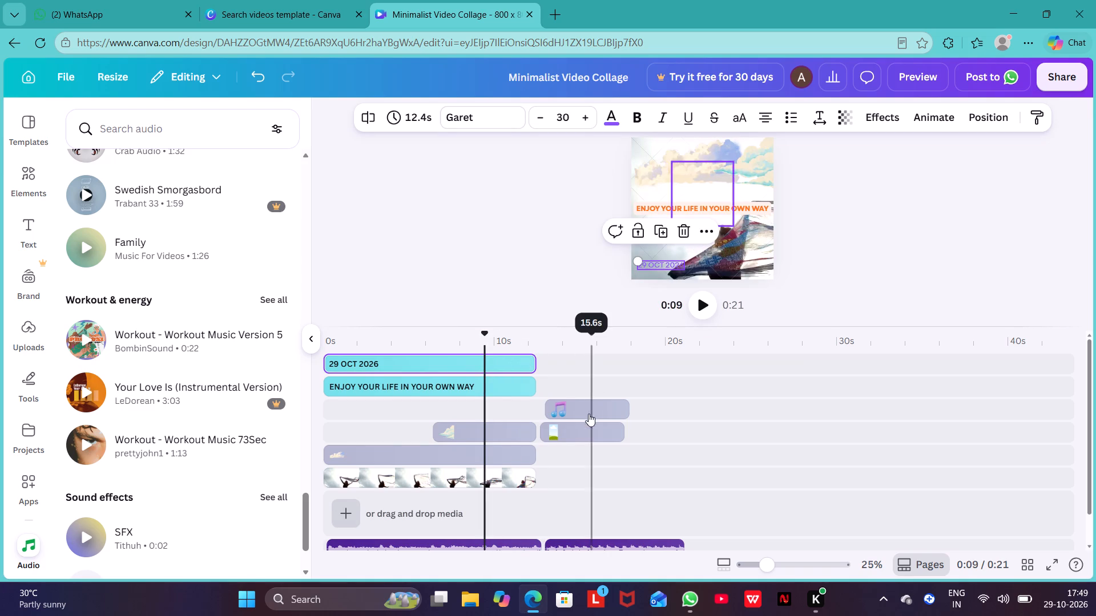
pyautogui.click(581, 427)
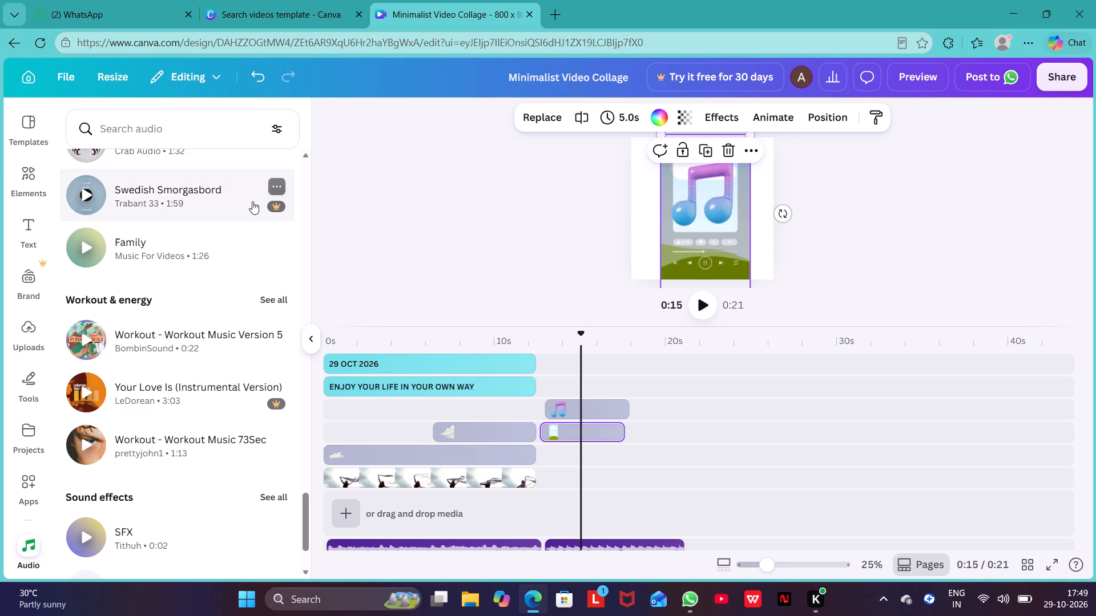
pyautogui.click(22, 227)
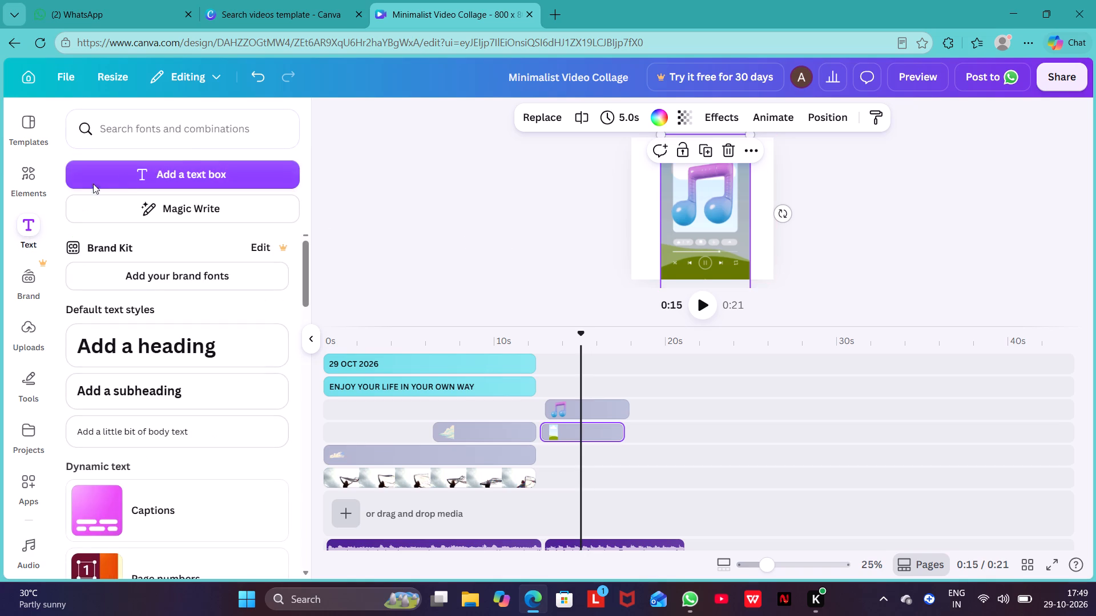
pyautogui.click(202, 132)
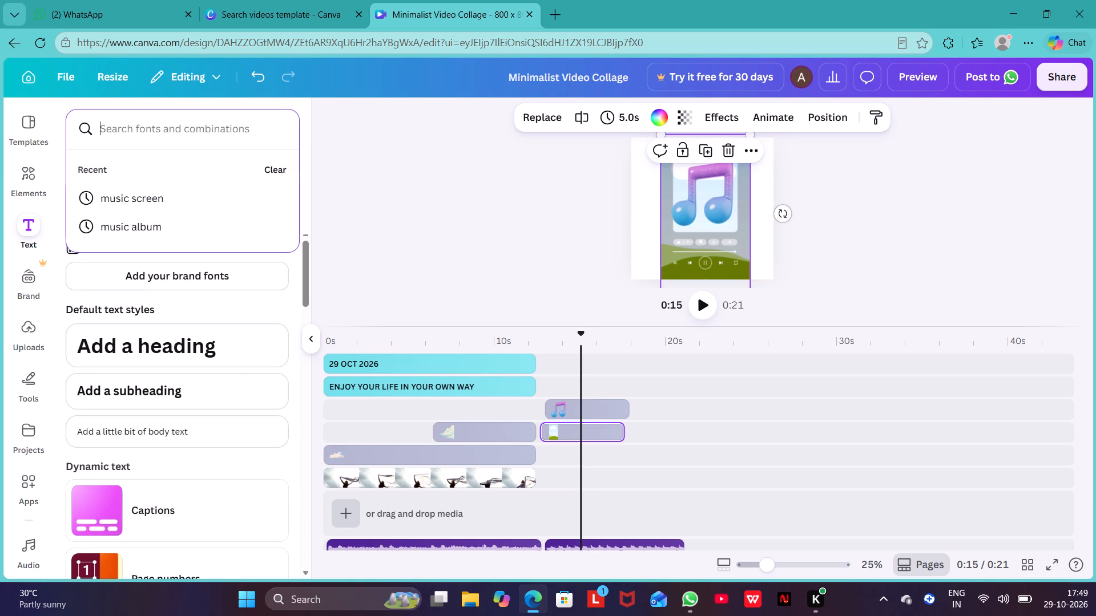
pyautogui.write('ENJOY')
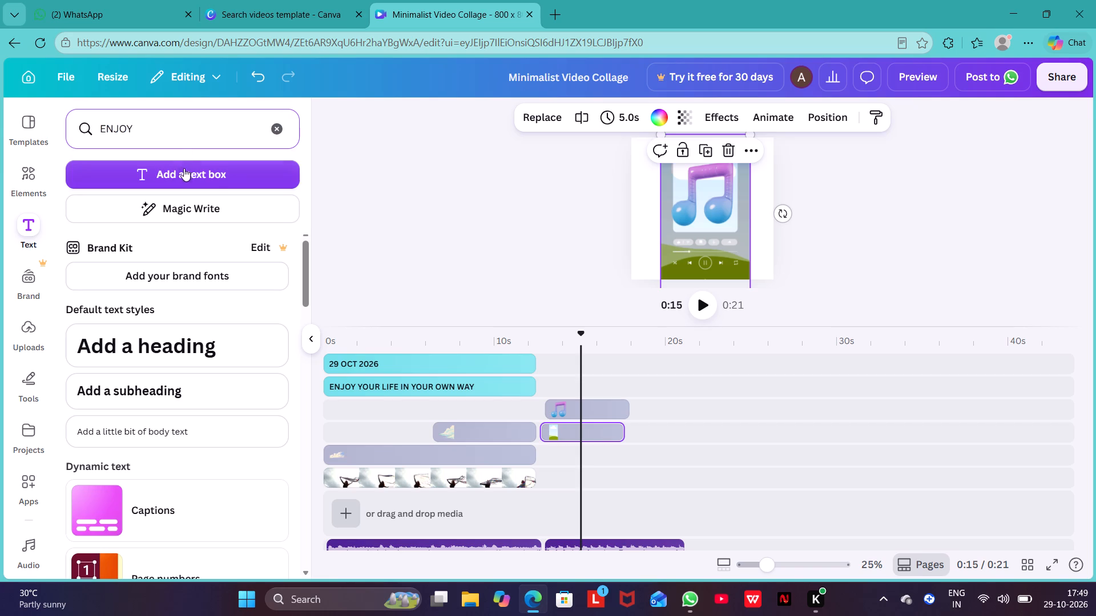
pyautogui.click(186, 168)
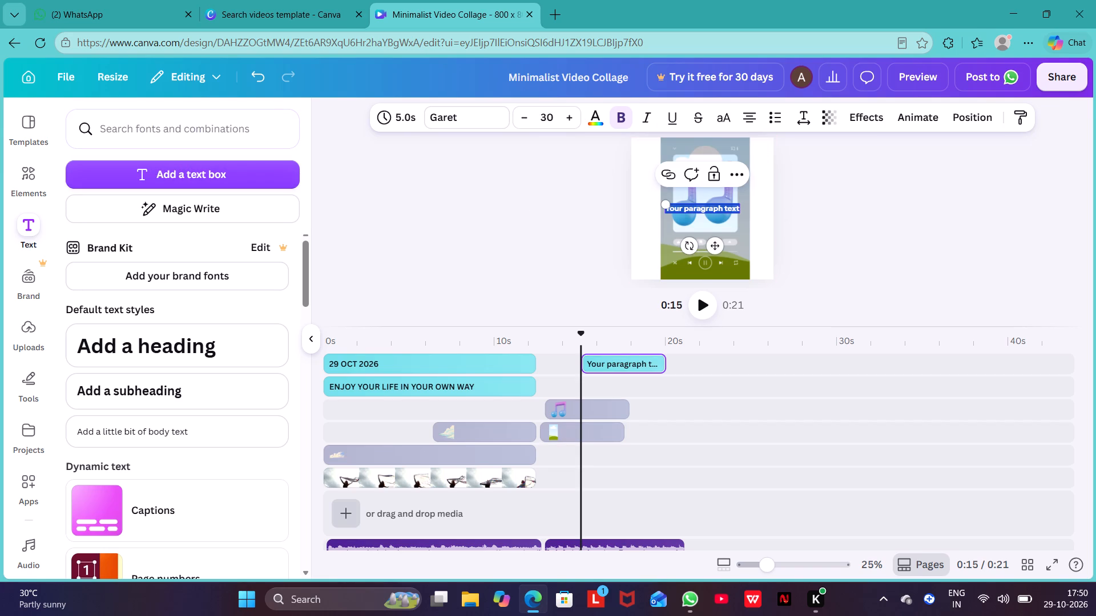
pyautogui.press('BackSpace')
pyautogui.write('ENJOY')
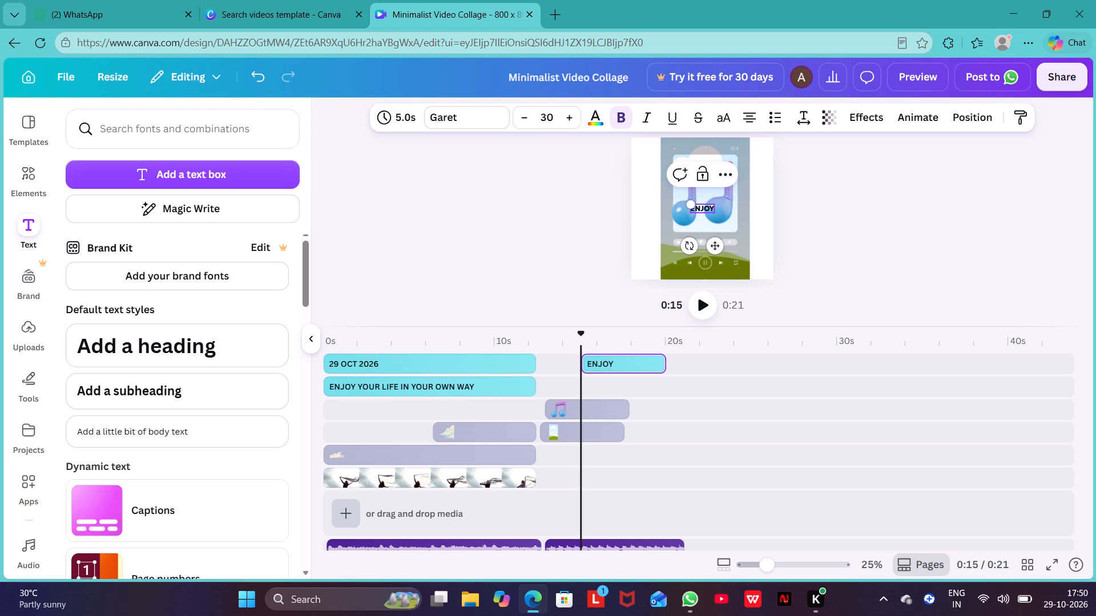
pyautogui.click(582, 226)
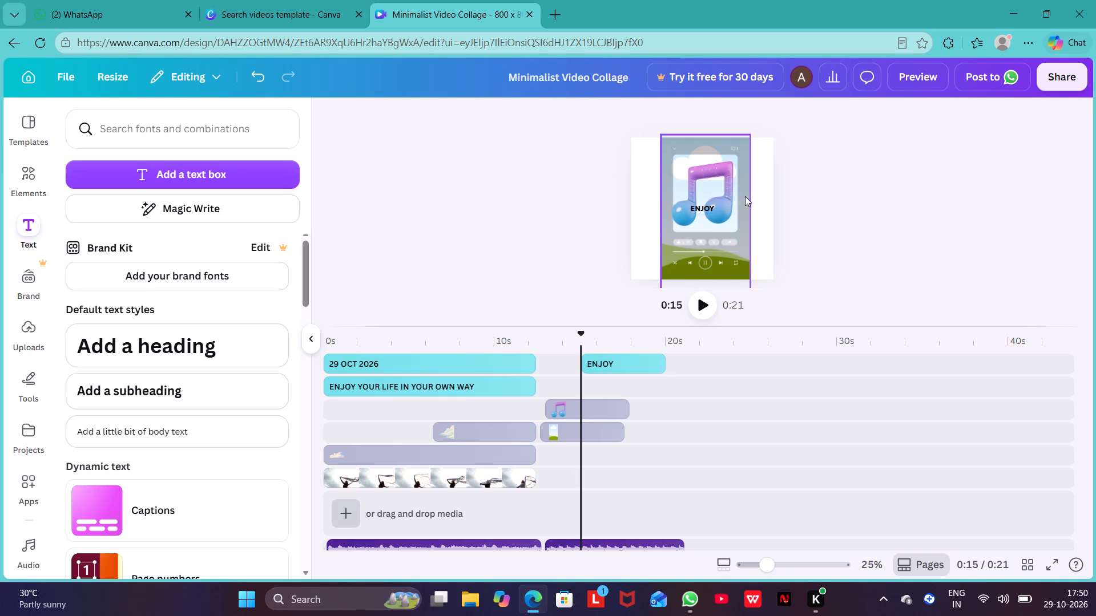
# Move the ENJOY text down to the lower edge of the music player's picture window, centred horizontally.
pyautogui.click(701, 207)
pyautogui.moveTo(701, 207); pyautogui.dragTo(701, 222)
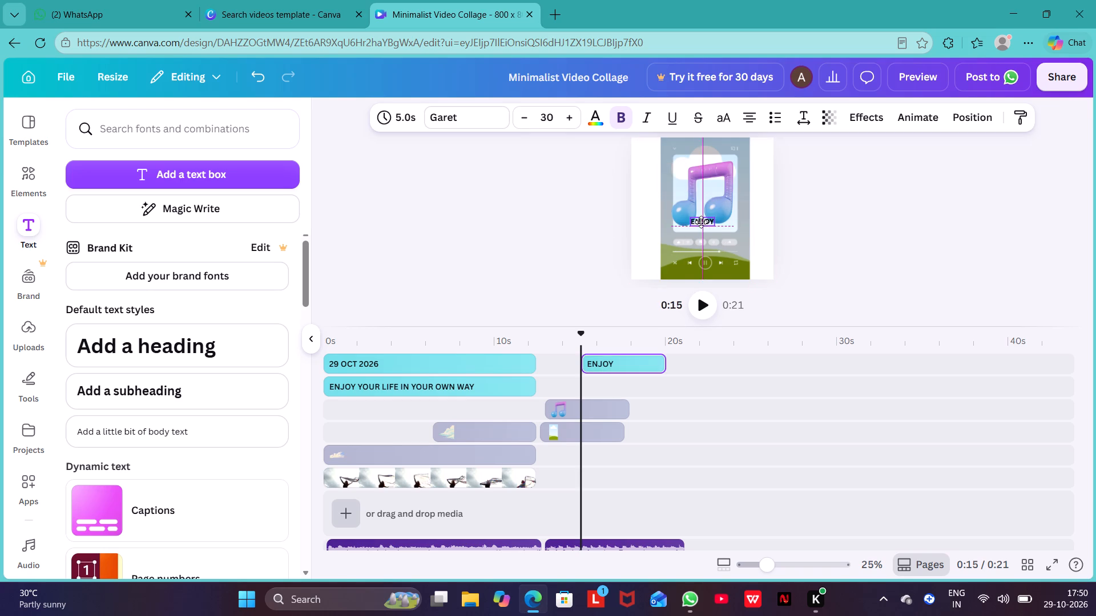
pyautogui.moveTo(701, 222); pyautogui.dragTo(701, 225)
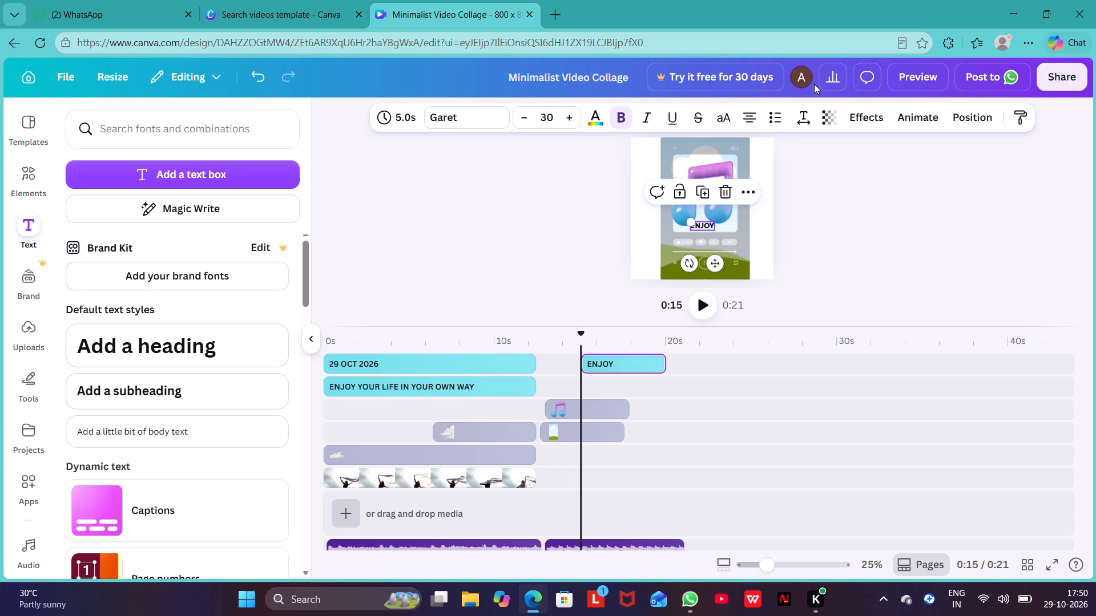
# Give the ENJOY text the default blue-to-pink gradient colour and the Glitch effect.
pyautogui.click(597, 121)
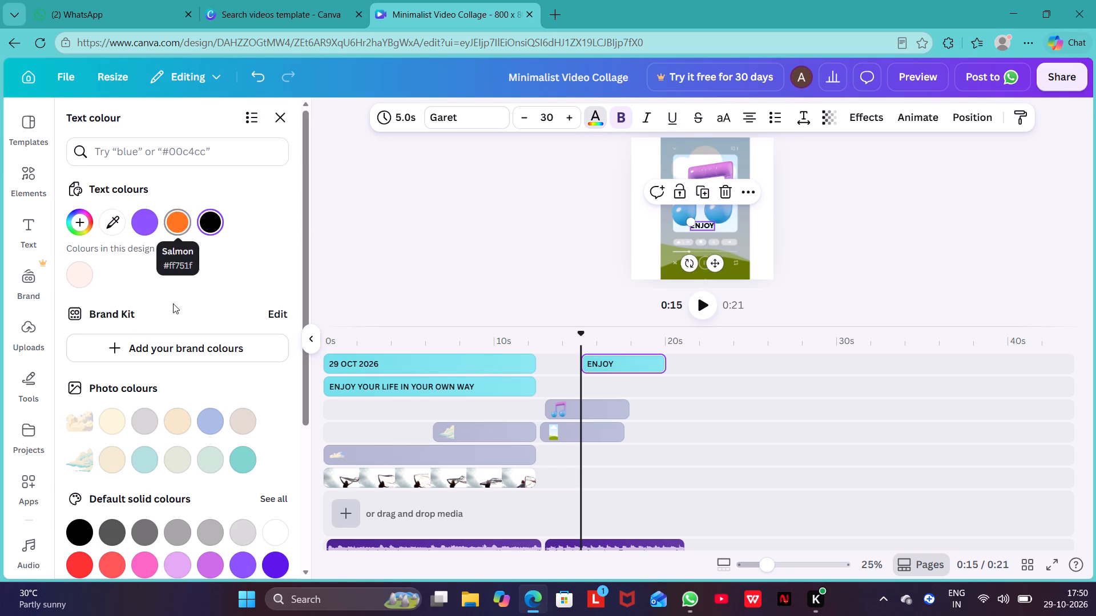
pyautogui.scroll(-4, 167, 361)
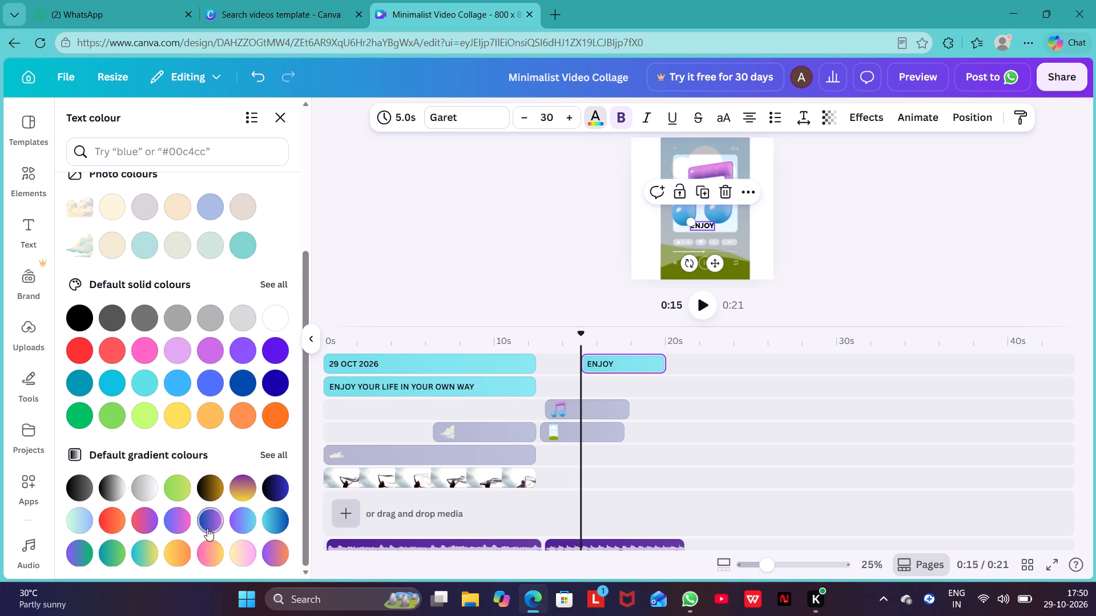
pyautogui.click(169, 518)
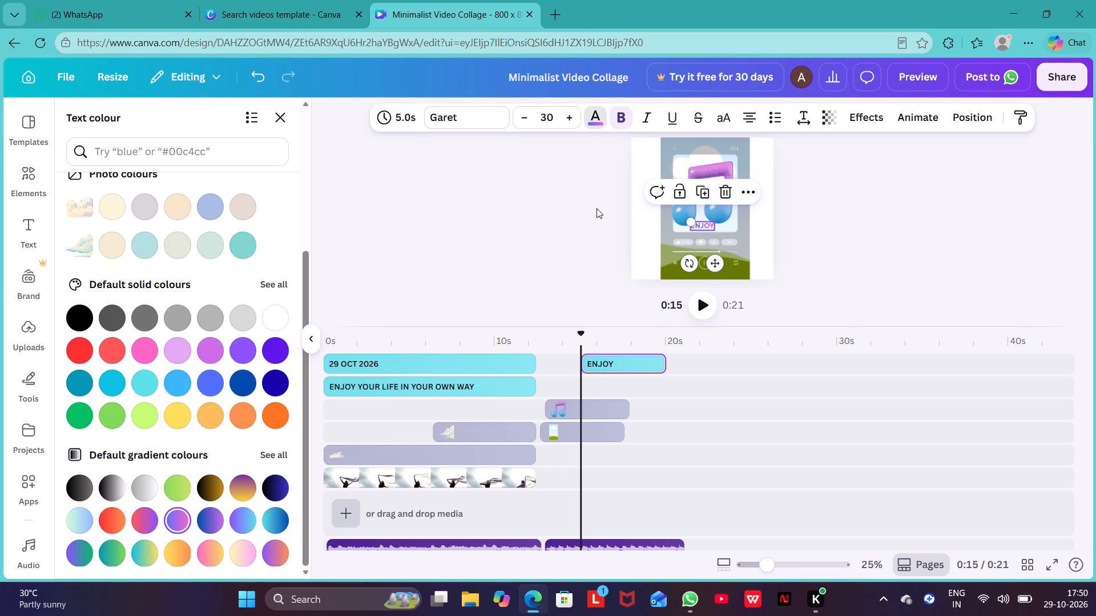
pyautogui.click(864, 111)
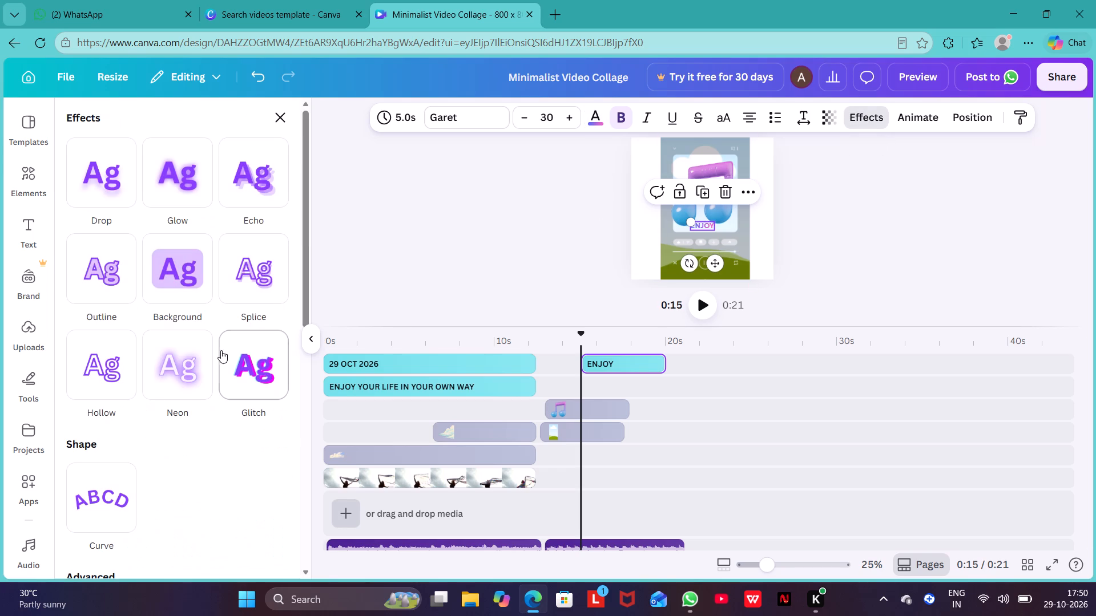
pyautogui.click(239, 360)
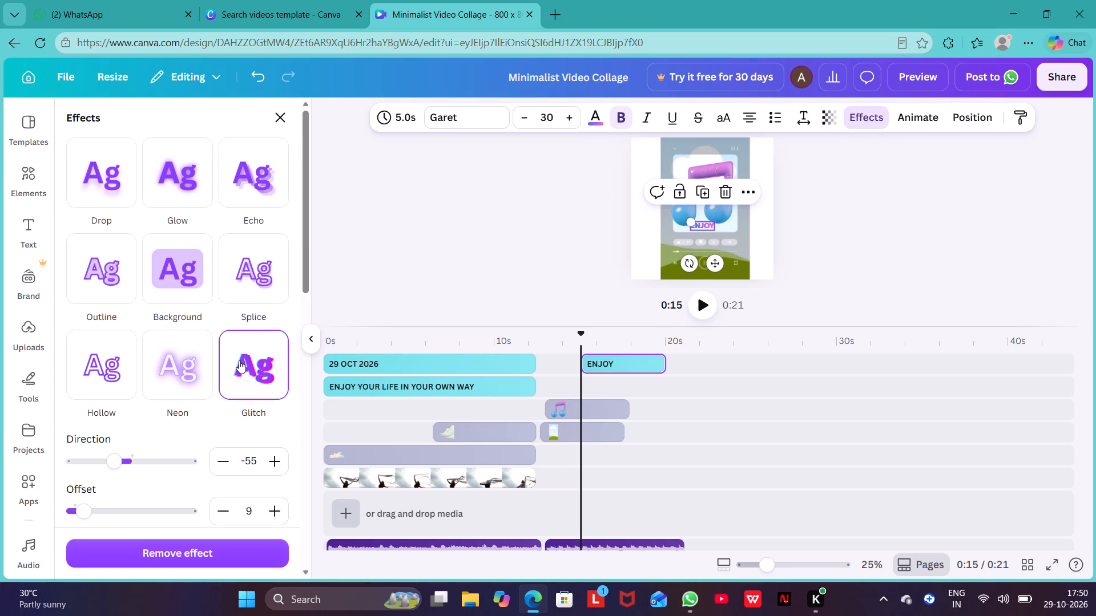
pyautogui.click(404, 213)
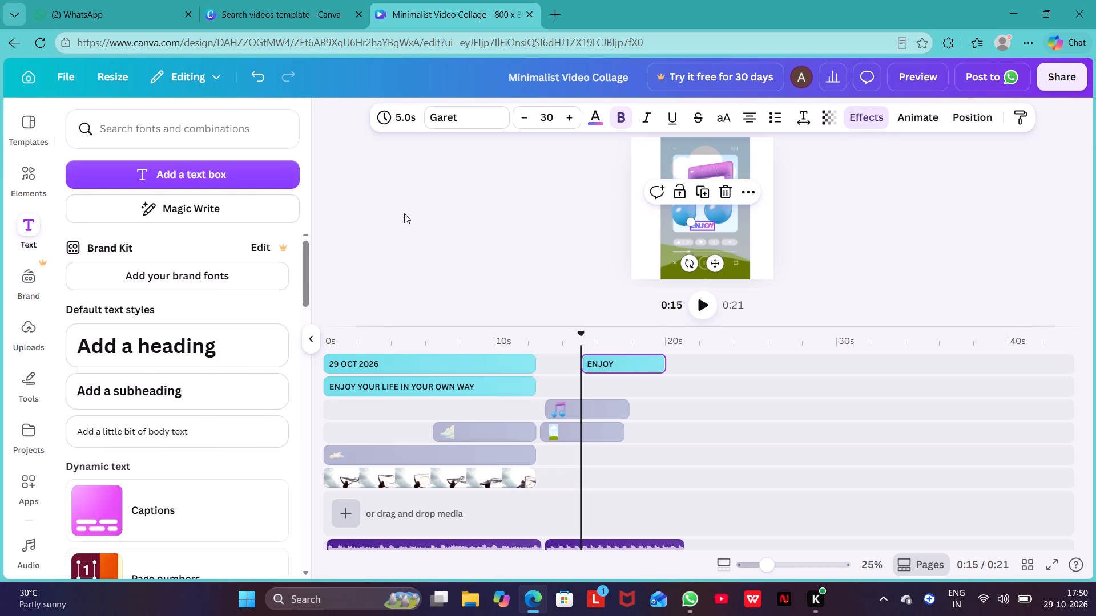
# Increase the ENJOY text's font size to 32.
pyautogui.click(568, 111)
pyautogui.click(568, 111)
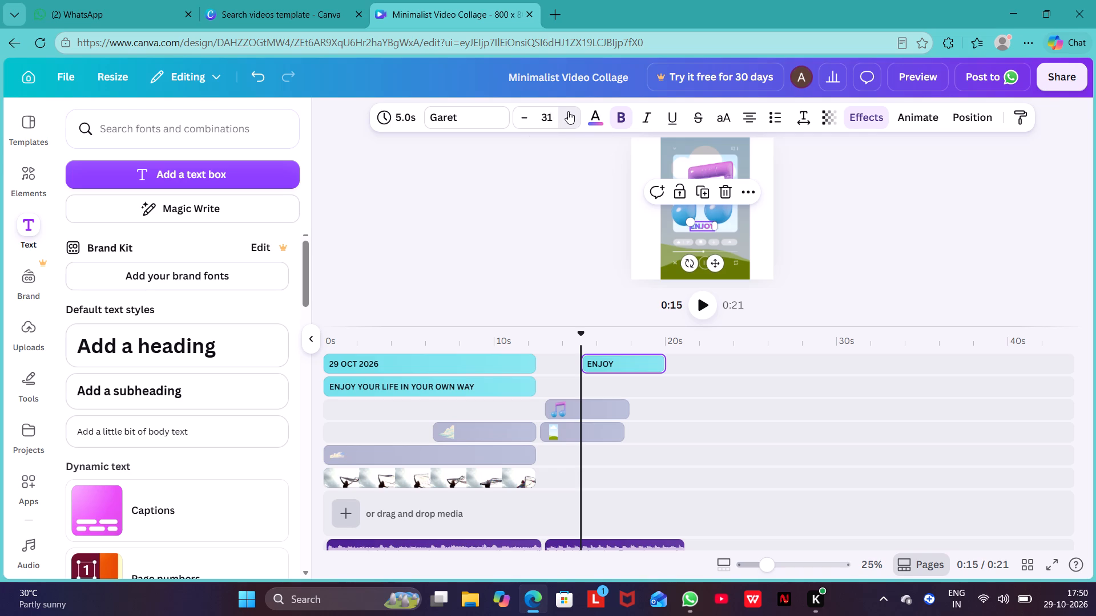
pyautogui.click(511, 198)
pyautogui.scroll(-4, 511, 198)
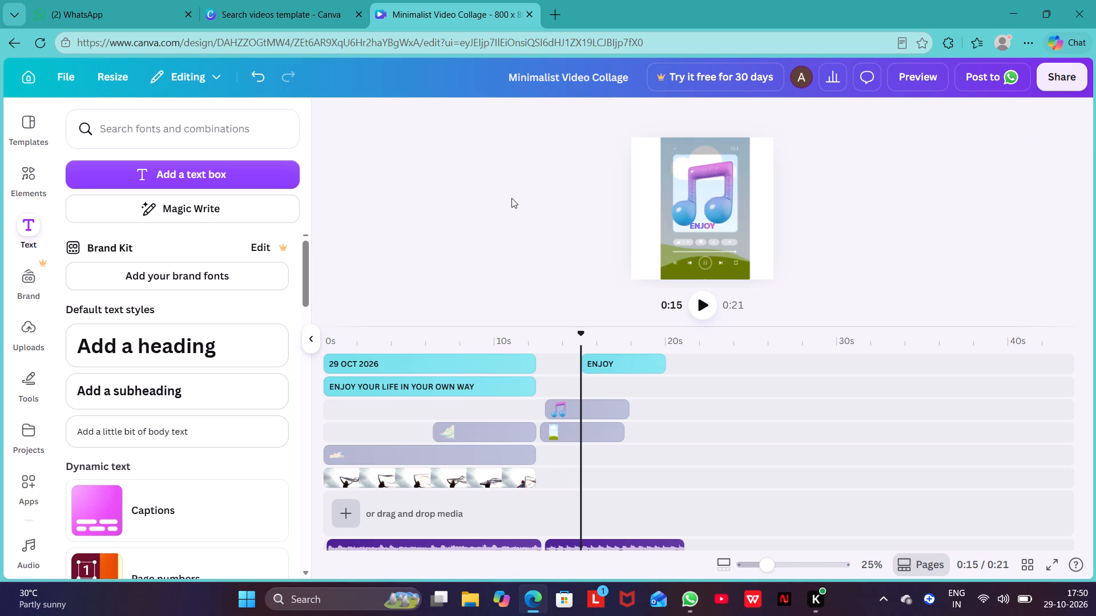
pyautogui.scroll(1, 511, 198)
# Preview the video through the new ENJOY text in the closing section, then return to editing.
pyautogui.click(921, 67)
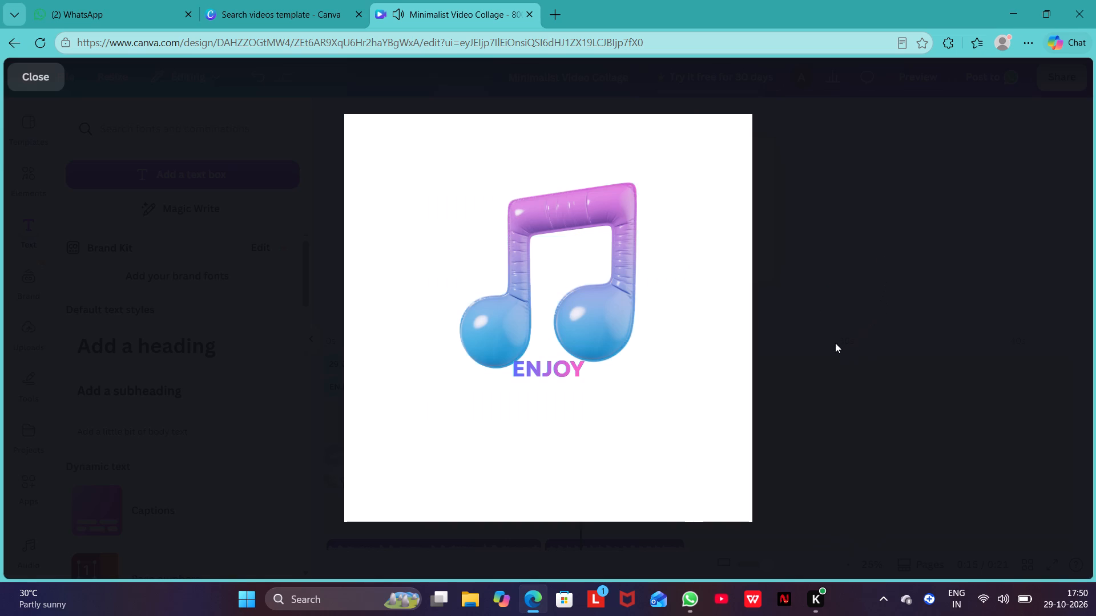
pyautogui.click(809, 292)
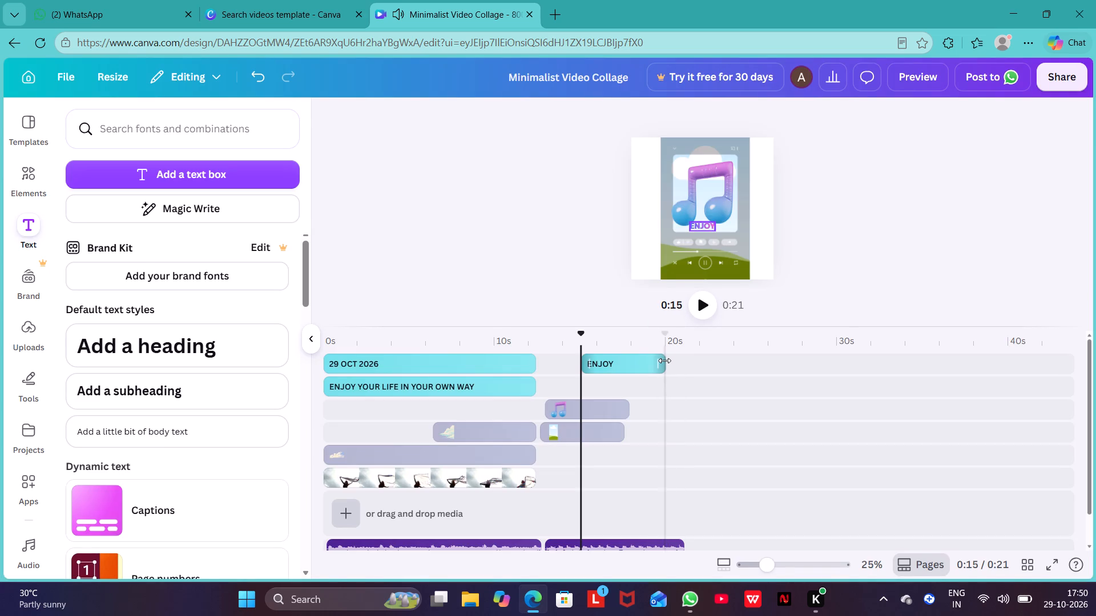
# Retime the ENJOY text to 5.0 s, aligning both its start and end with the 3D music note's clip.
pyautogui.moveTo(664, 360); pyautogui.dragTo(635, 365)
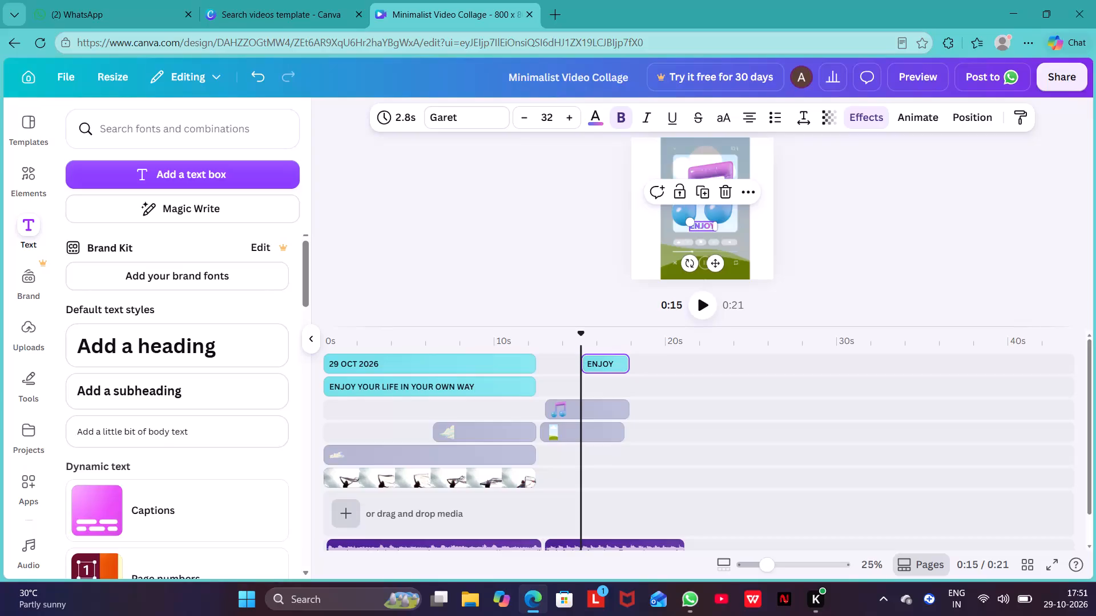
pyautogui.moveTo(580, 348); pyautogui.dragTo(542, 356)
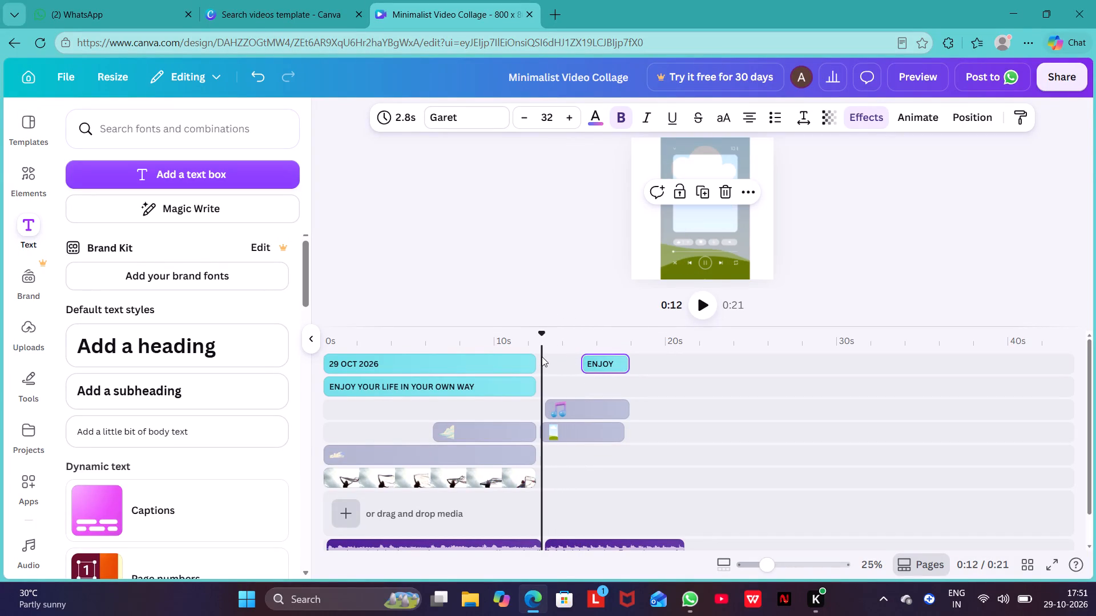
pyautogui.moveTo(582, 359); pyautogui.dragTo(561, 362)
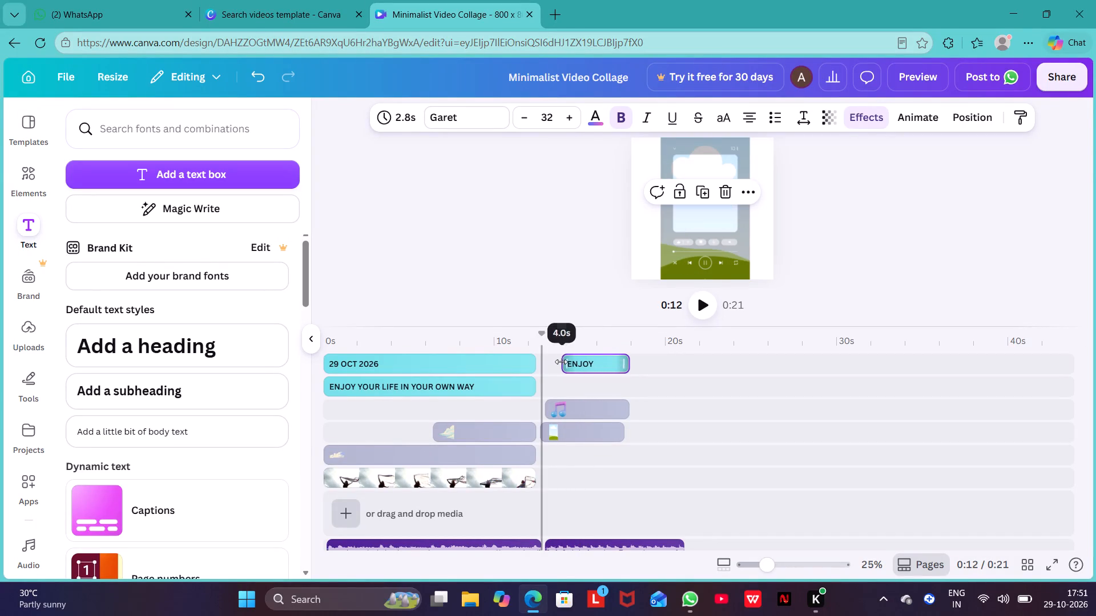
pyautogui.moveTo(561, 362); pyautogui.dragTo(547, 363)
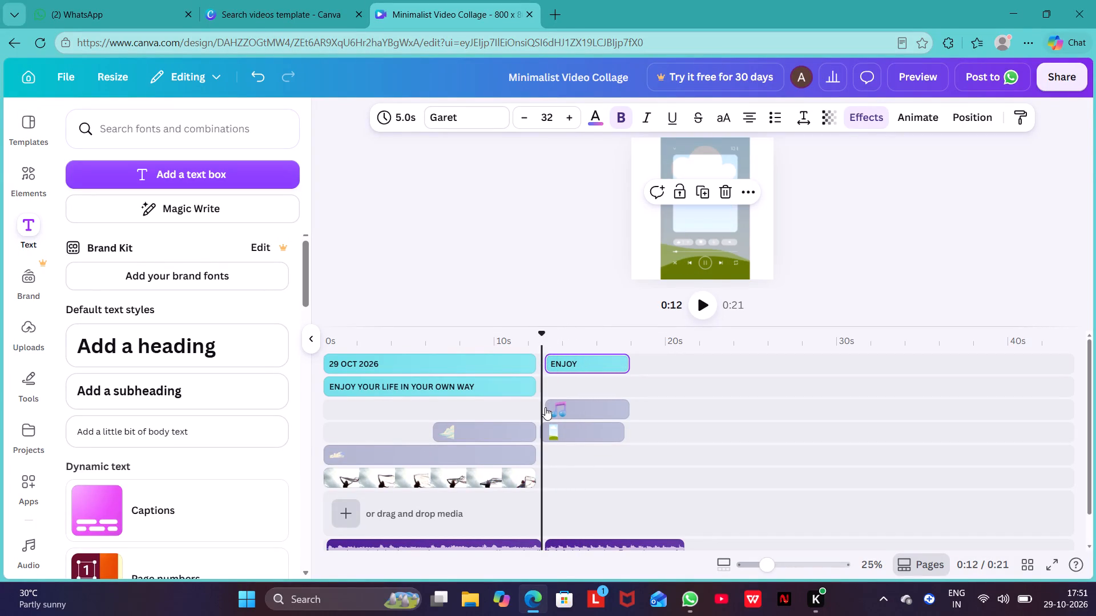
# Trim the start of the music-player frame's clip to align with the music note, making it 4.7 s long.
pyautogui.click(546, 407)
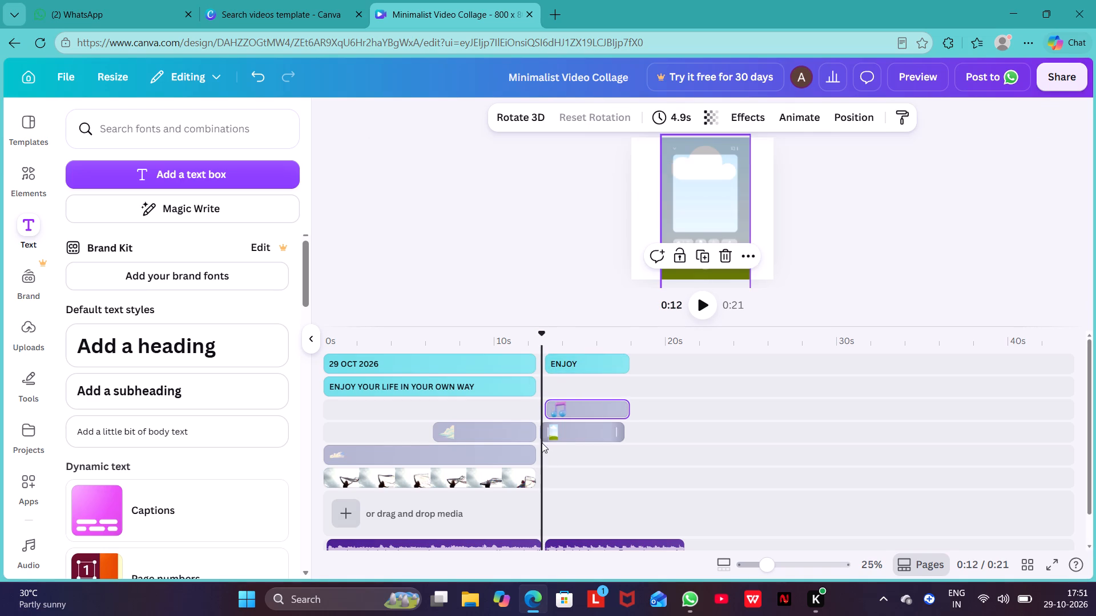
pyautogui.moveTo(542, 436); pyautogui.dragTo(548, 435)
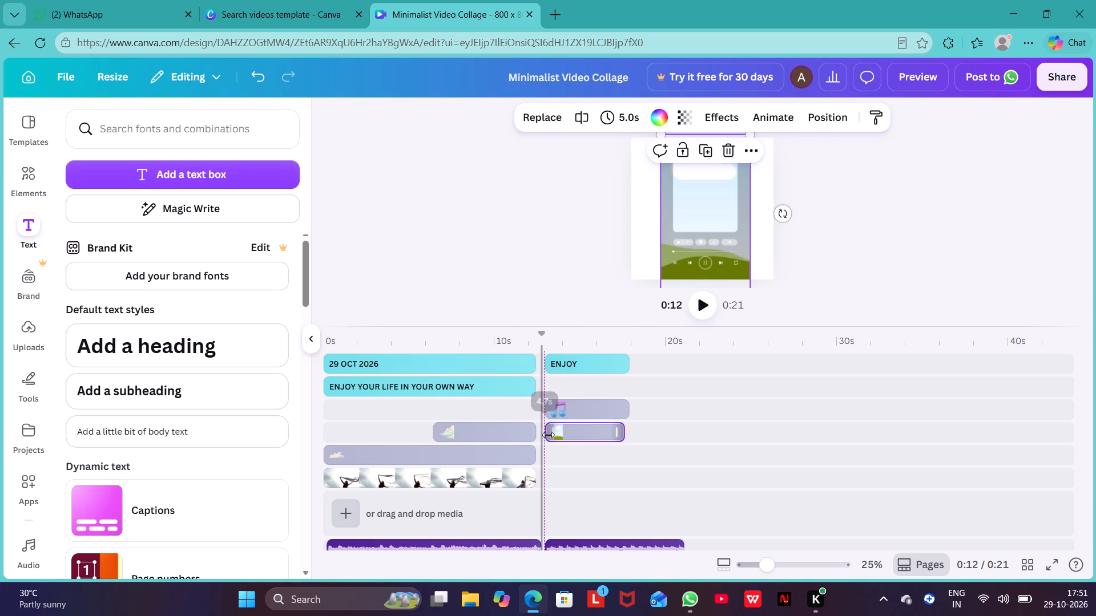
pyautogui.moveTo(548, 435); pyautogui.dragTo(550, 434)
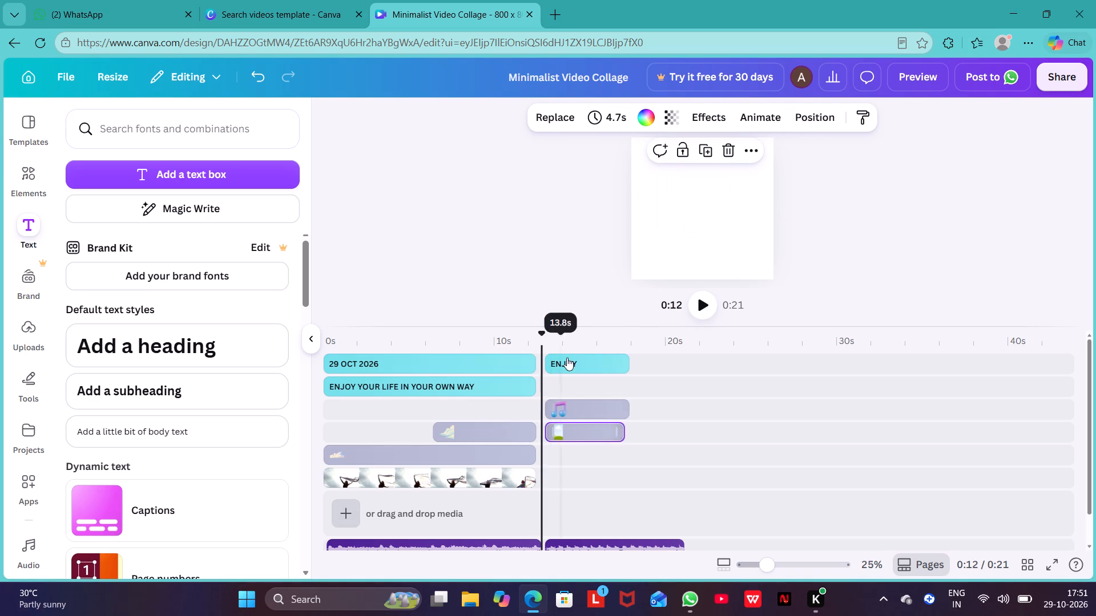
pyautogui.click(560, 273)
pyautogui.scroll(2, 560, 273)
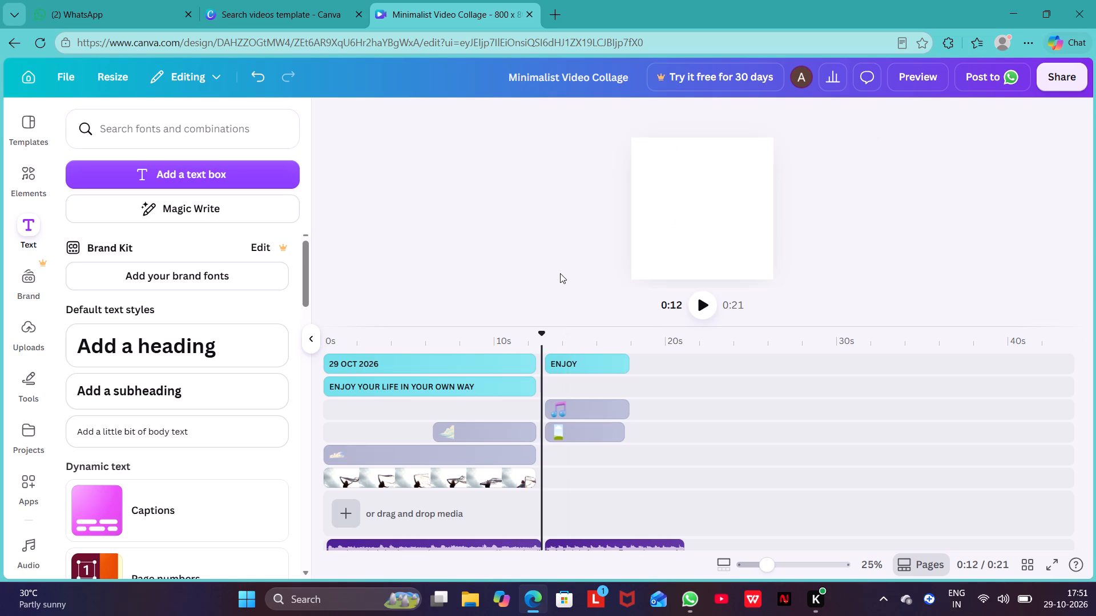
# Preview the video to check the retimed music-player section, then return to the timeline's audio tracks.
pyautogui.click(922, 74)
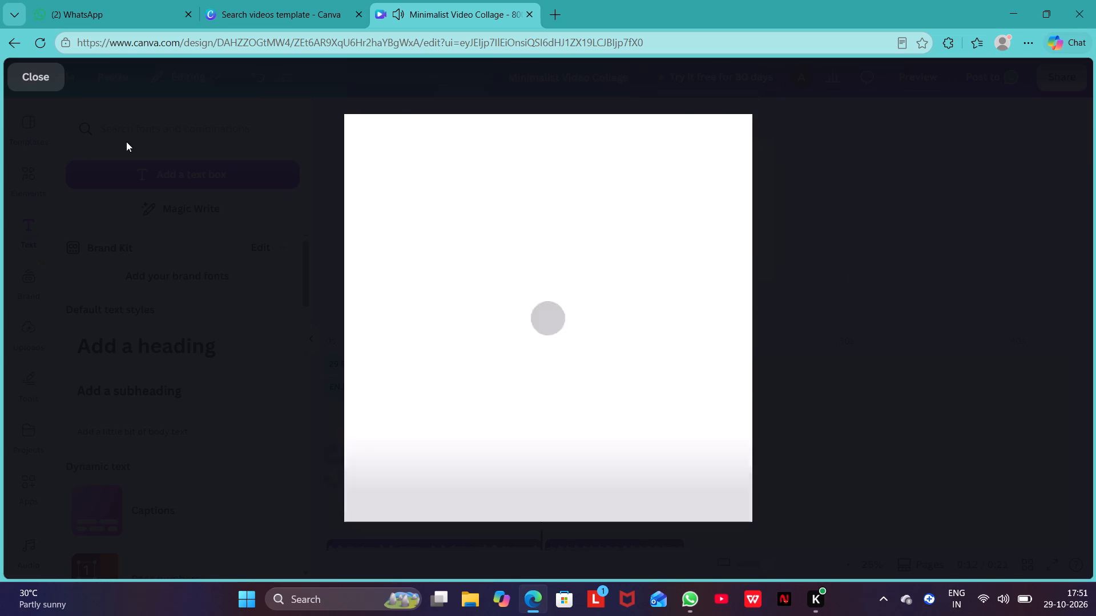
pyautogui.click(39, 73)
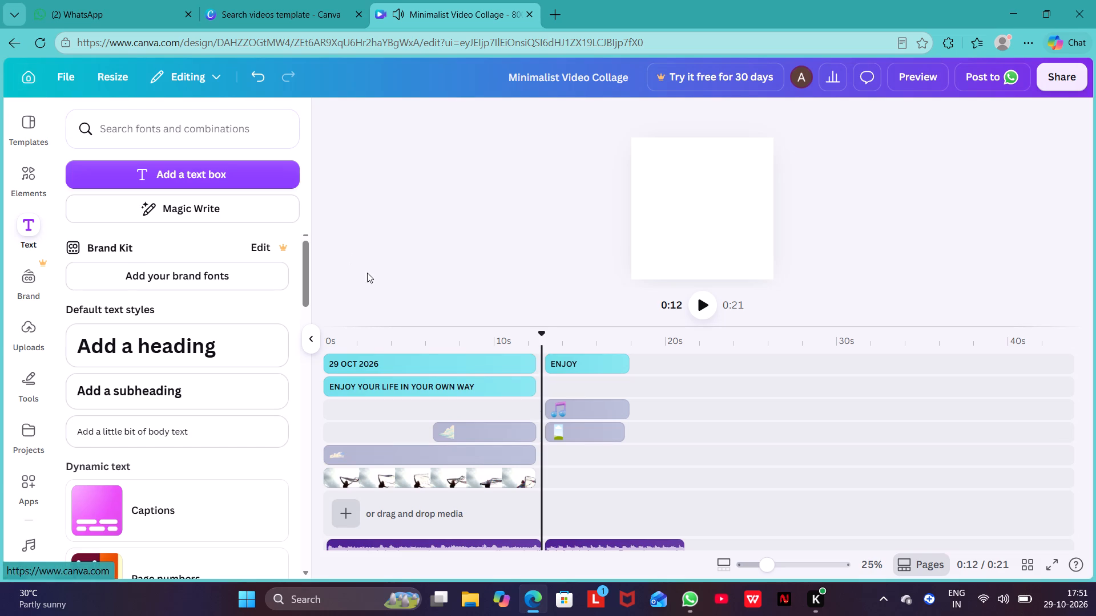
pyautogui.scroll(-3, 461, 239)
pyautogui.scroll(-1, 613, 444)
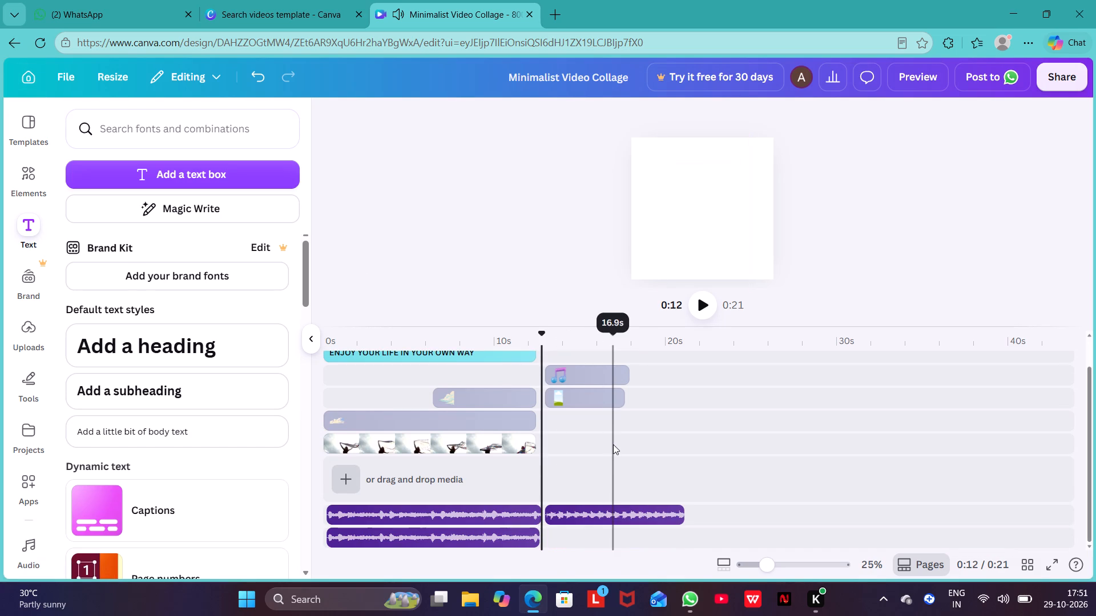
# Trim the end of the closing section's music clip to about 18.4 s on the timeline, just past the ENJOY text.
pyautogui.moveTo(684, 510); pyautogui.dragTo(663, 510)
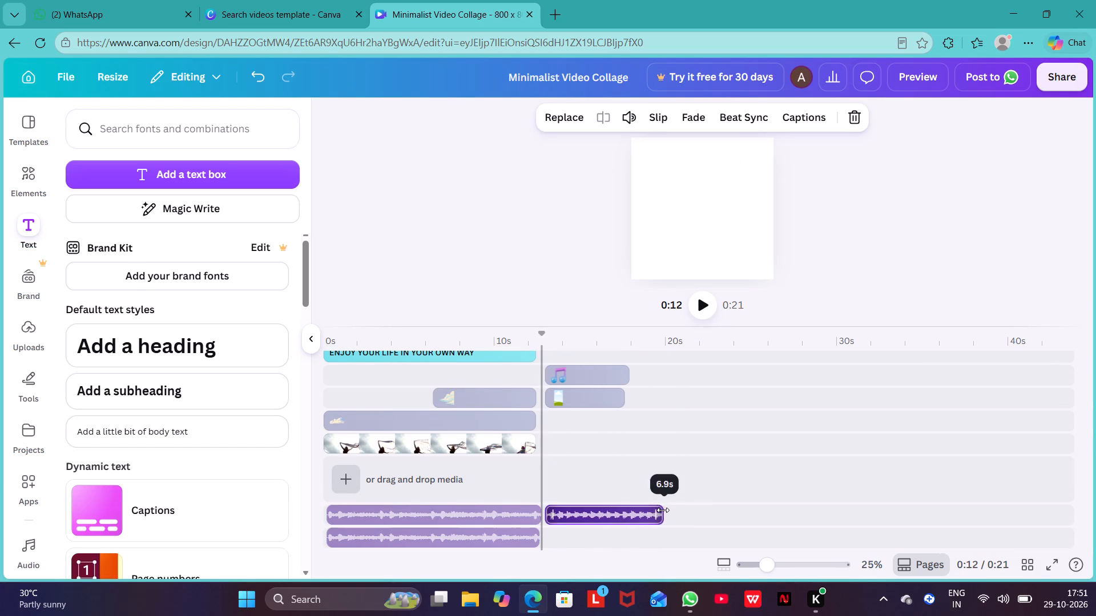
pyautogui.moveTo(663, 510); pyautogui.dragTo(641, 510)
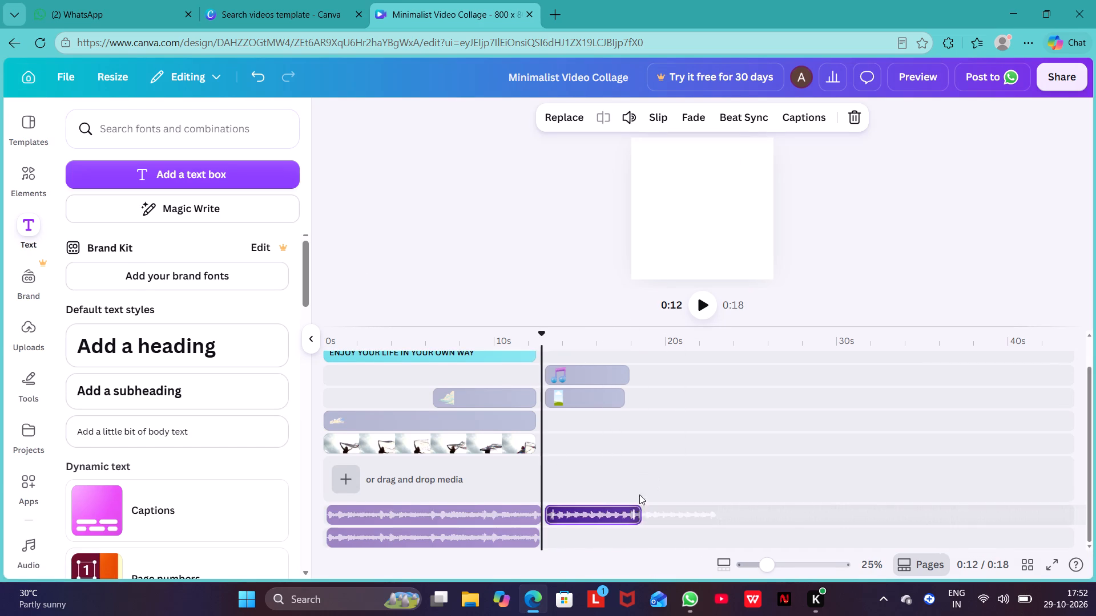
pyautogui.scroll(1, 639, 475)
pyautogui.scroll(-3, 639, 475)
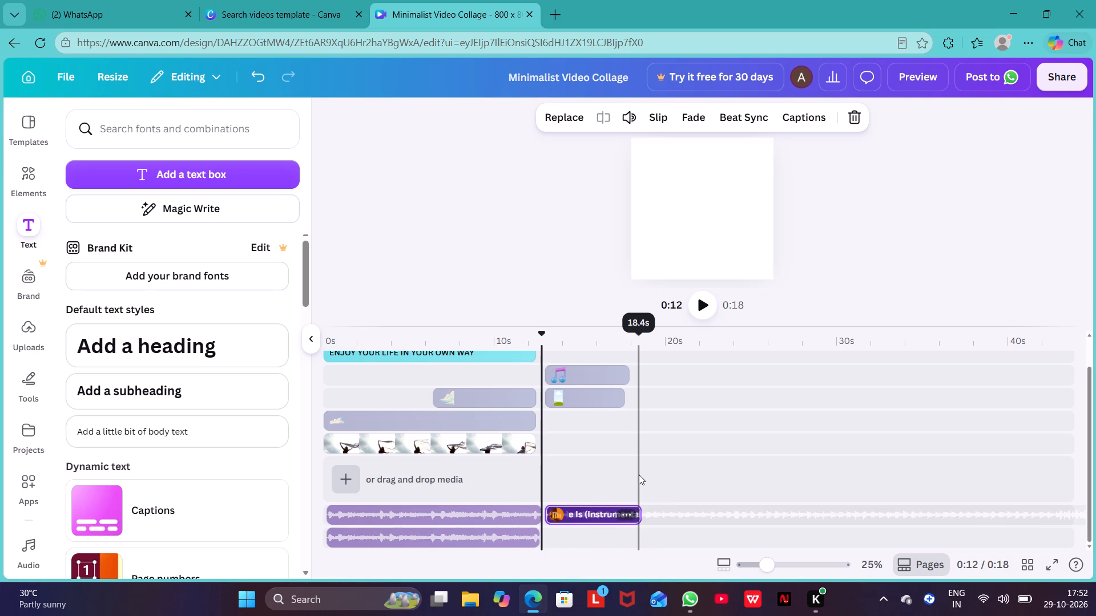
# Move the closing section's music clip slightly earlier so it starts directly after the first clip on the same audio track.
pyautogui.moveTo(574, 511); pyautogui.dragTo(574, 483)
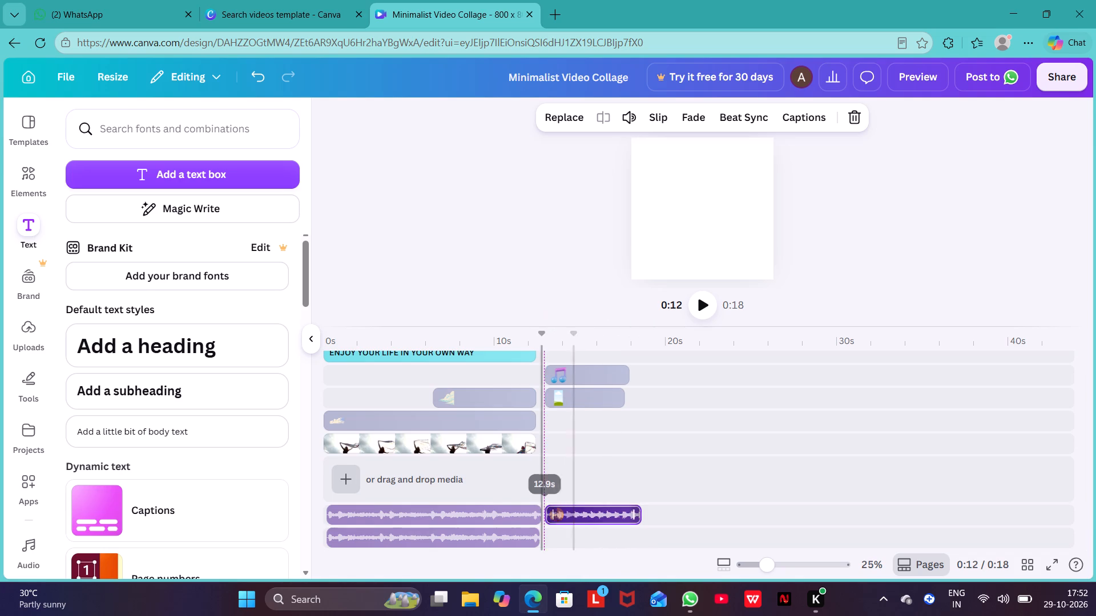
pyautogui.moveTo(574, 483); pyautogui.dragTo(572, 479)
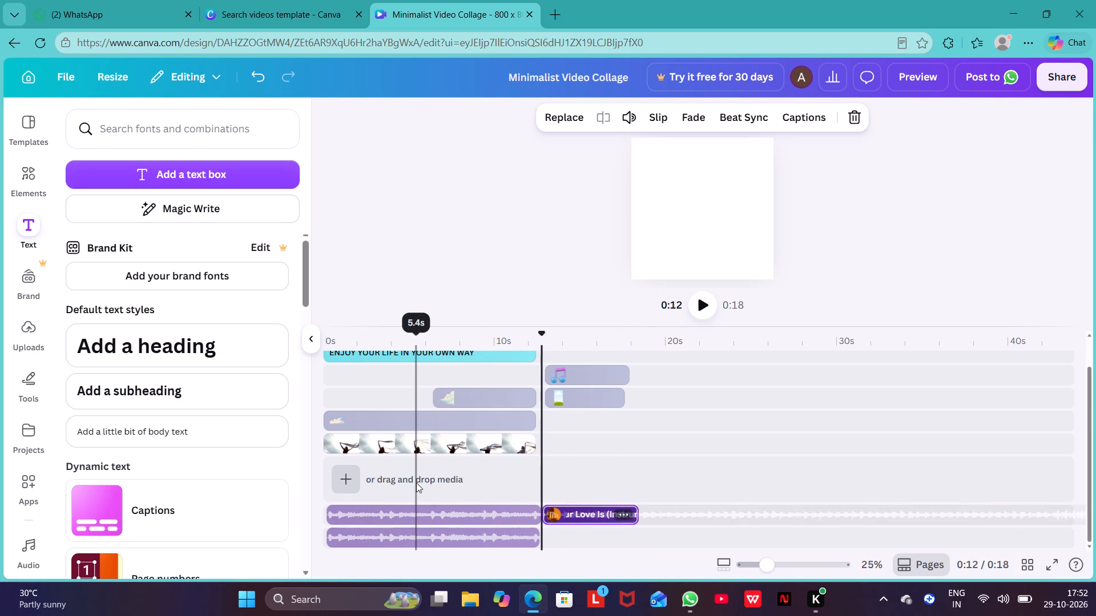
# Rewind the video to 0:00 to preview it from the beginning.
pyautogui.scroll(3, 437, 472)
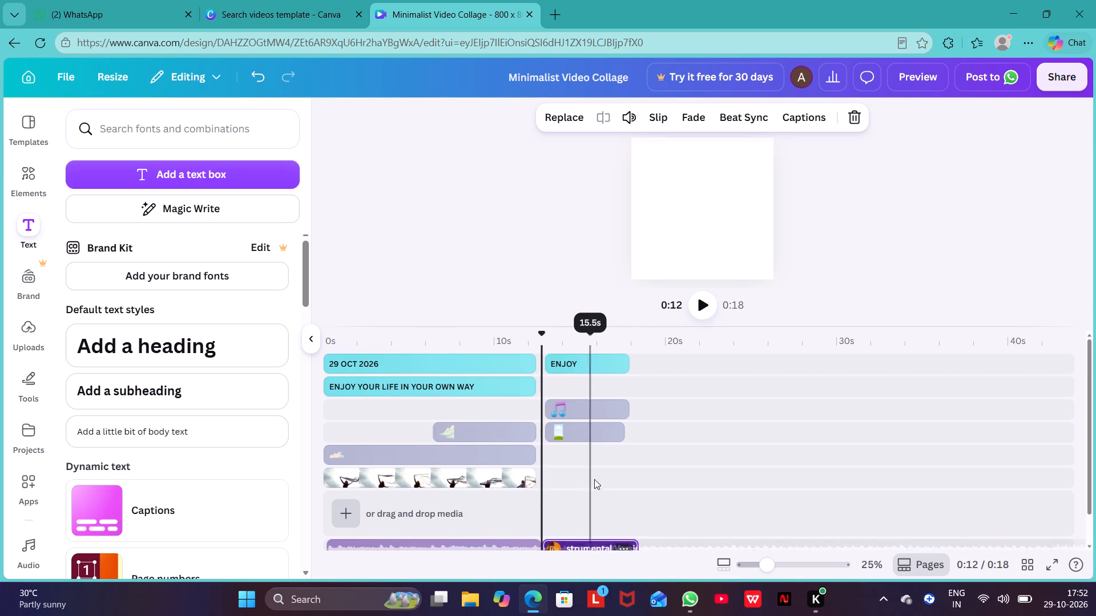
pyautogui.scroll(2, 534, 228)
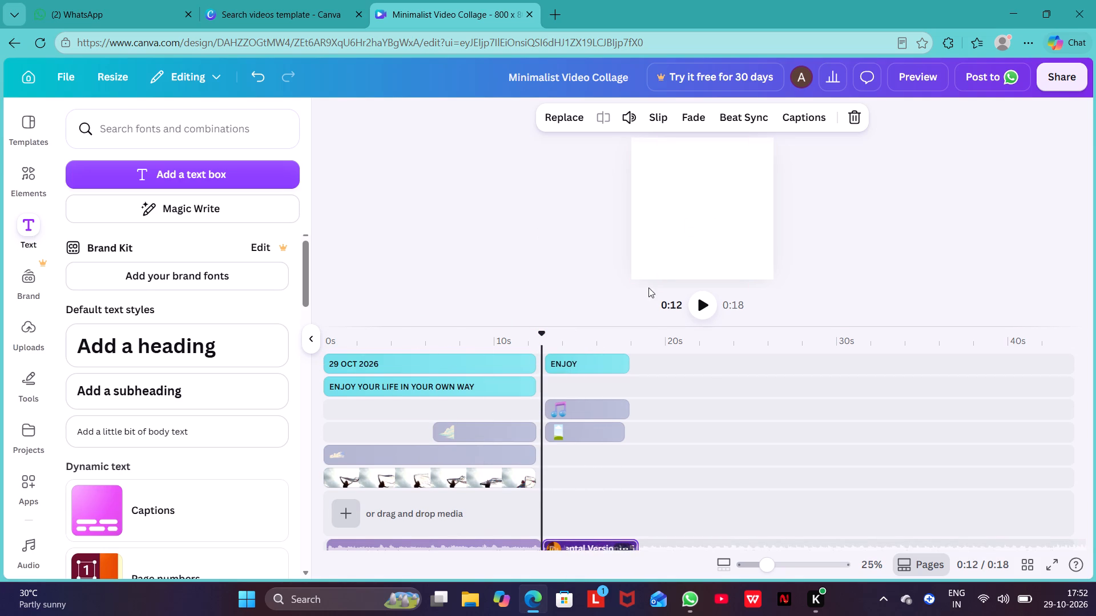
pyautogui.moveTo(541, 347); pyautogui.dragTo(539, 347)
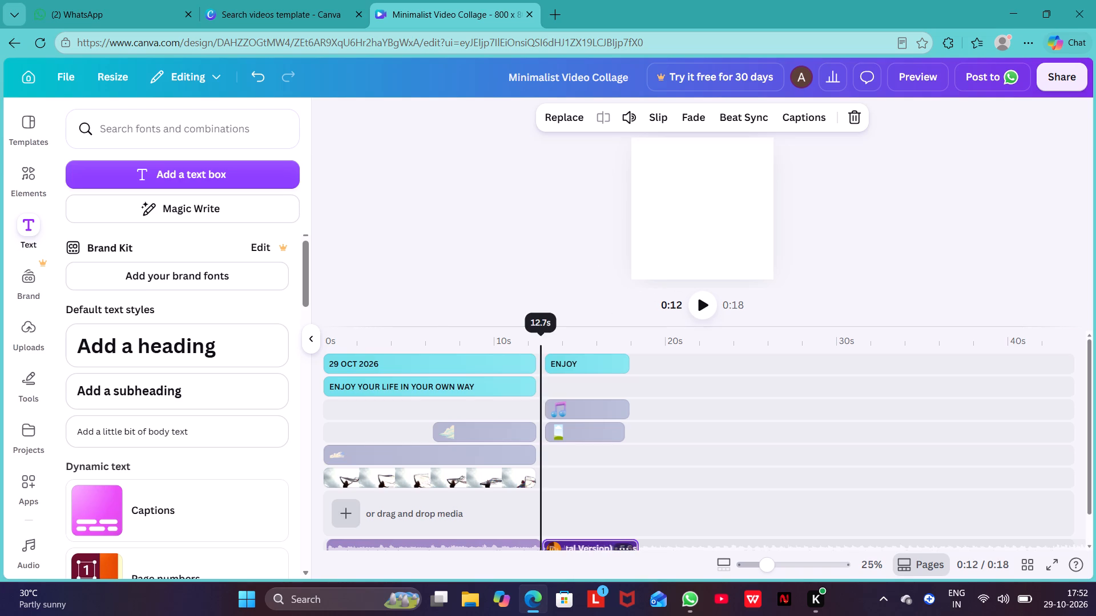
pyautogui.moveTo(539, 347); pyautogui.dragTo(327, 345)
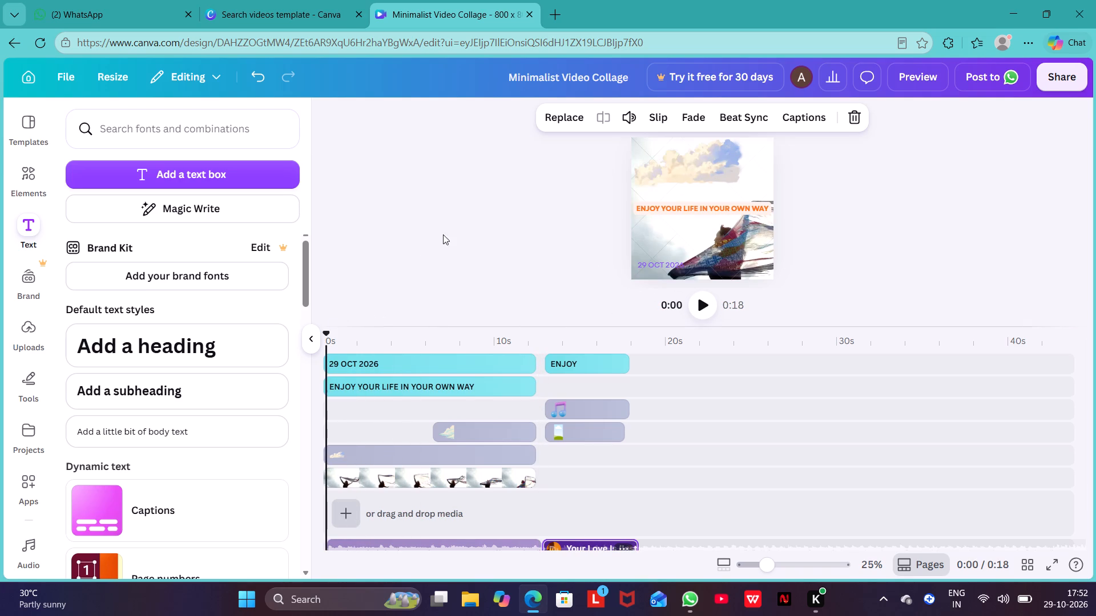
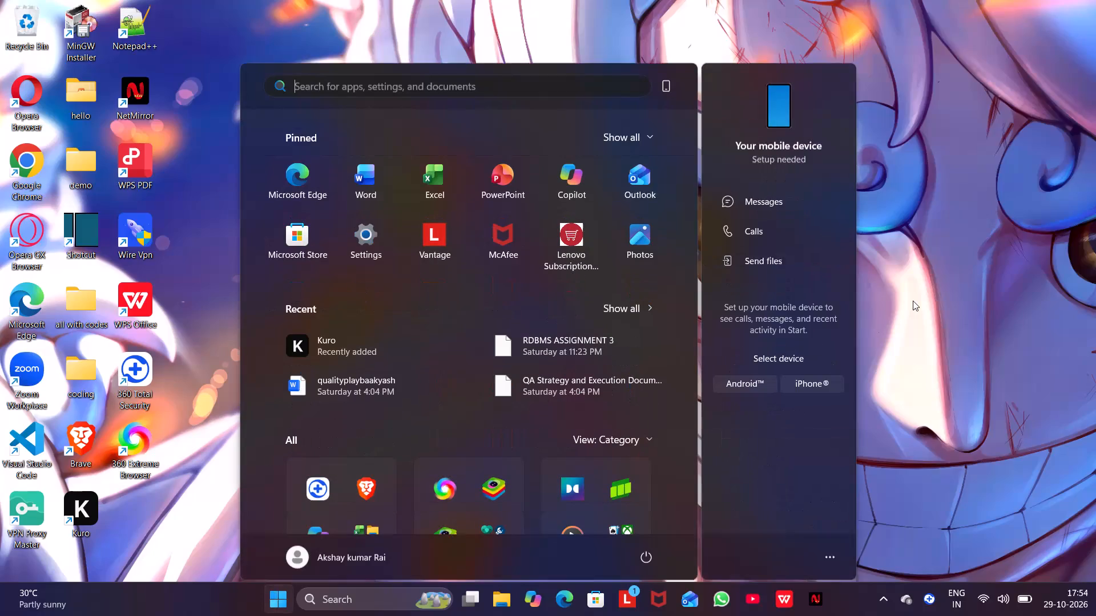
# Shut down the computer from the Windows desktop.
pyautogui.click(644, 542)
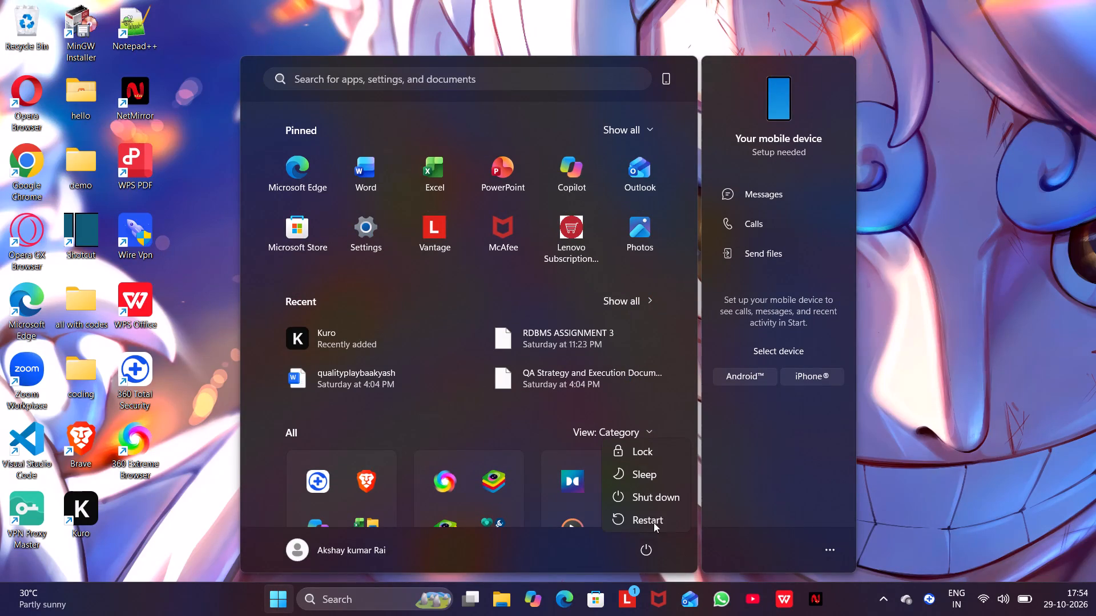
pyautogui.click(674, 499)
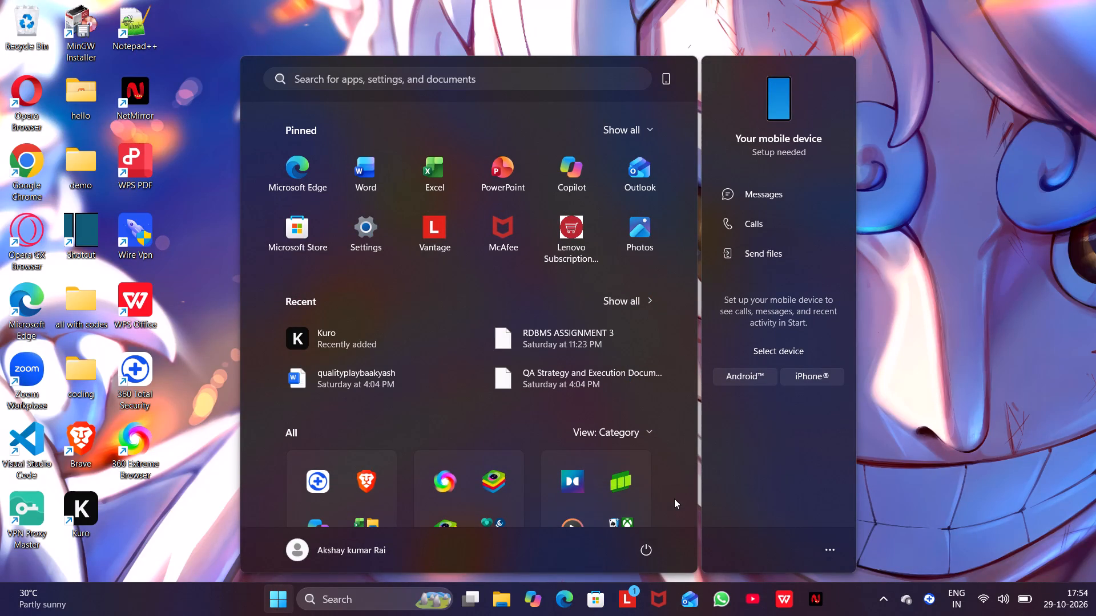